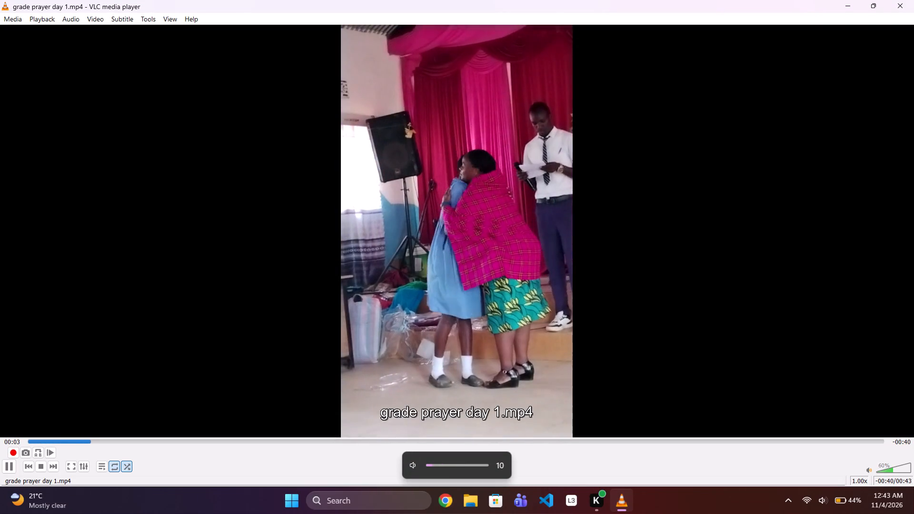
Skip back through the playing video and raise the playback volume to 75%.
{"action": "key", "text": "Left"}
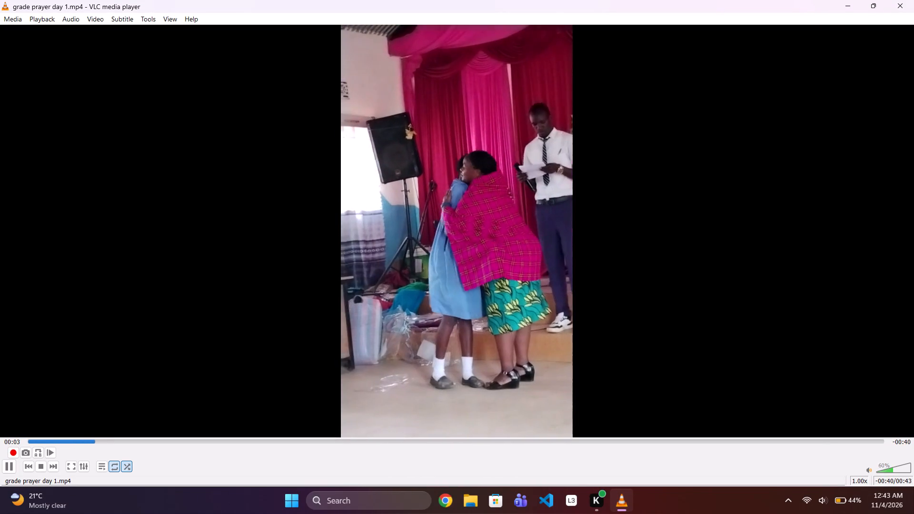
{"action": "key", "text": "Up"}
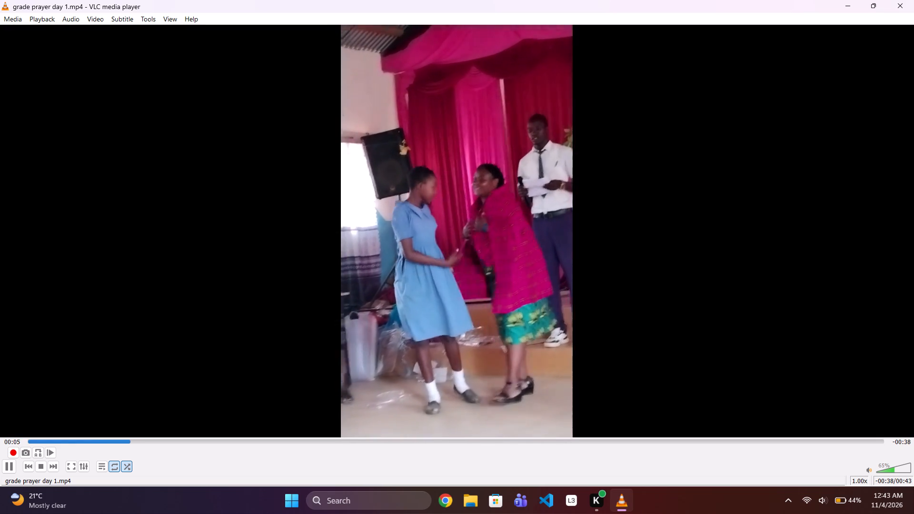
{"action": "key", "text": "Left"}
{"action": "key", "text": "Up"}
{"action": "key", "text": "Up"}
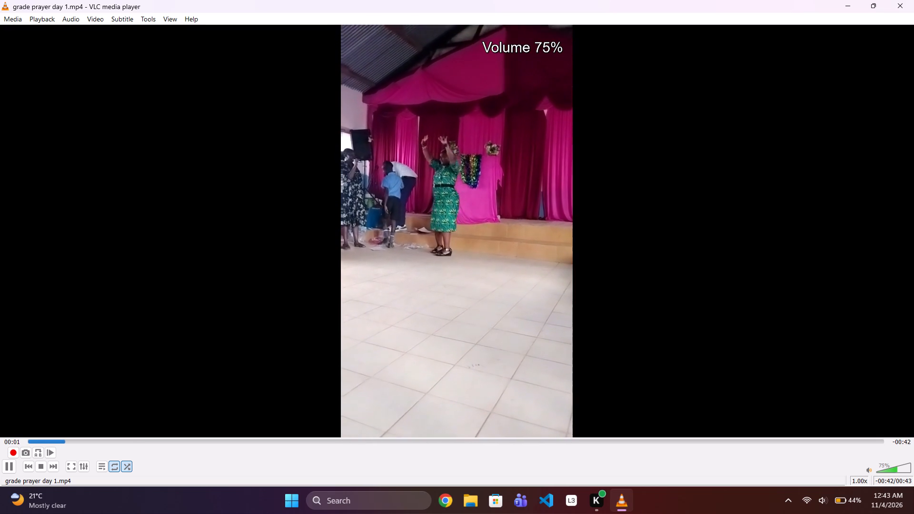
Rewind the video to its beginning and lower the playback volume to 70%.
{"action": "key", "text": "Left"}
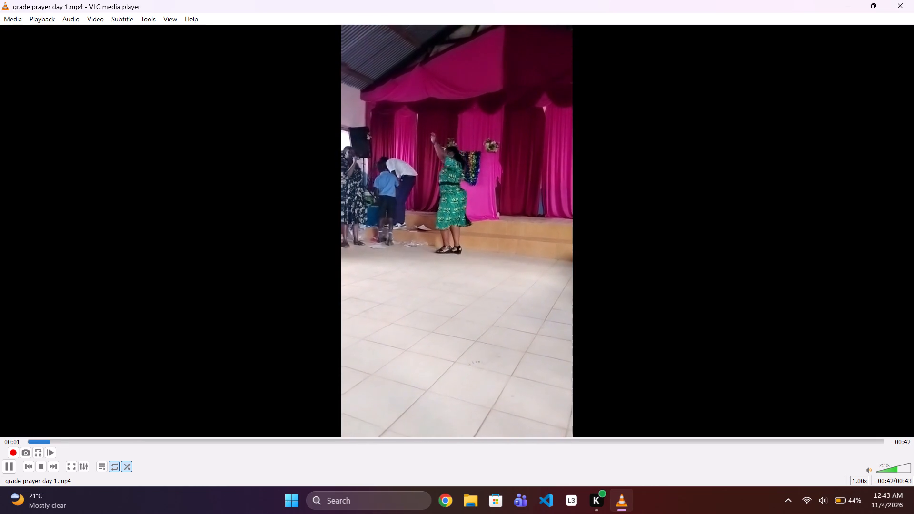
{"action": "key", "text": "Left"}
{"action": "key", "text": "Left"}
{"action": "key", "text": "Left"}
{"action": "key", "text": "Left"}
{"action": "key", "text": "Left"}
{"action": "key", "text": "Left"}
{"action": "key", "text": "Left"}
{"action": "key", "text": "Down"}
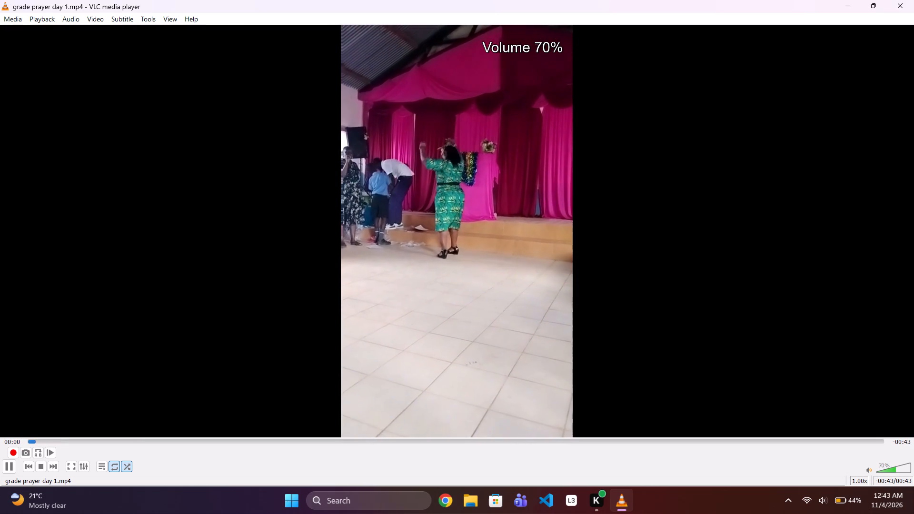
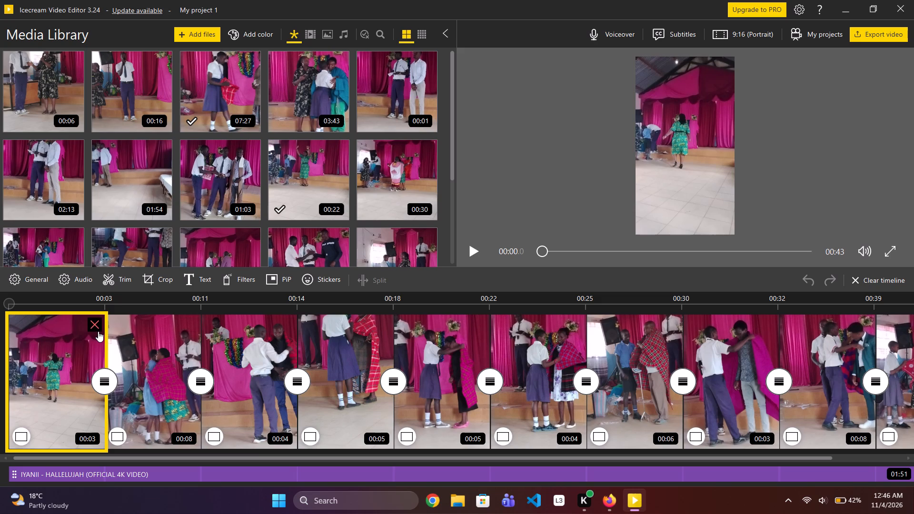
Remove all the existing video clips from the timeline, keeping the IYANII - HALLELUJAH music track.
{"action": "left_click", "coordinate": [98, 331]}
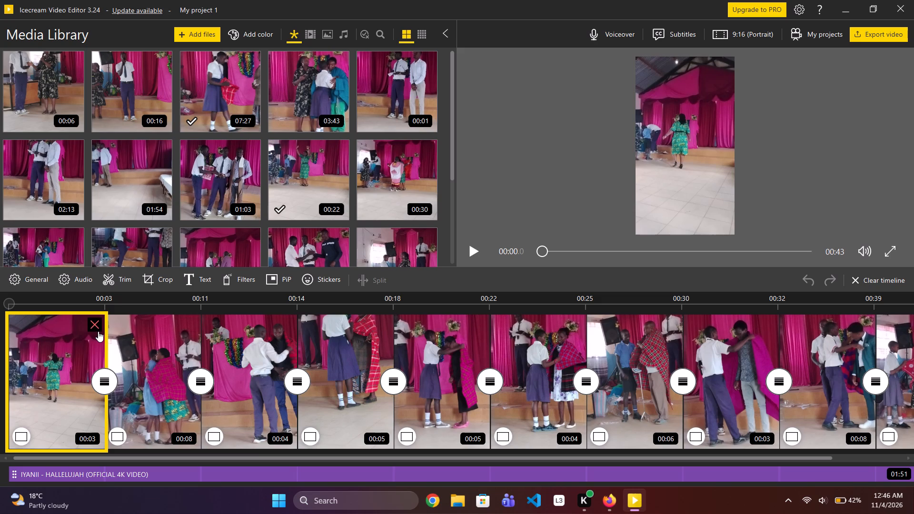
{"action": "left_click", "coordinate": [97, 329]}
{"action": "left_click", "coordinate": [97, 329]}
{"action": "left_click", "coordinate": [97, 329]}
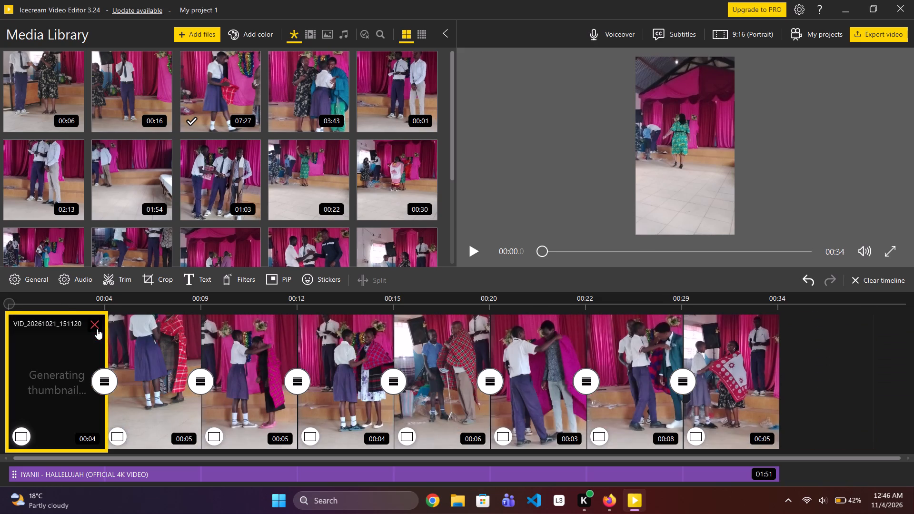
{"action": "left_click", "coordinate": [97, 329]}
{"action": "double_click", "coordinate": [97, 329]}
{"action": "left_click", "coordinate": [97, 329]}
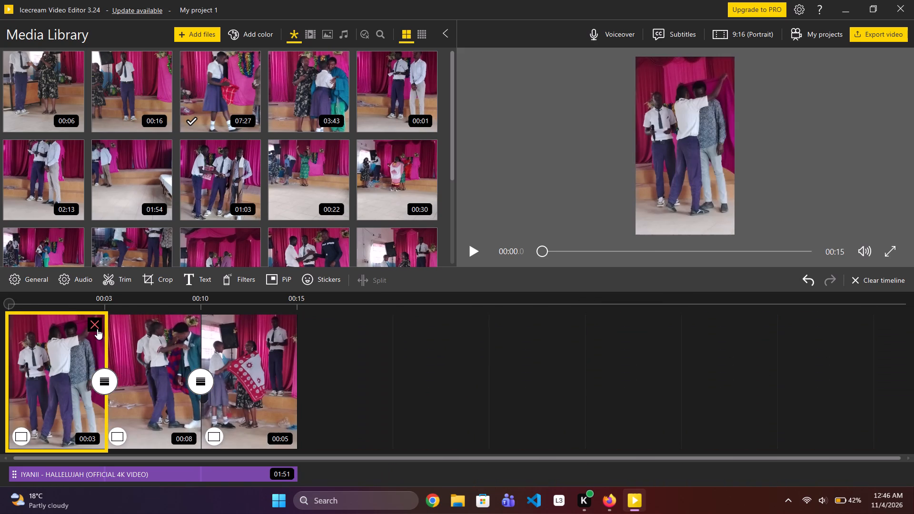
{"action": "left_click", "coordinate": [97, 329]}
{"action": "left_click", "coordinate": [97, 329]}
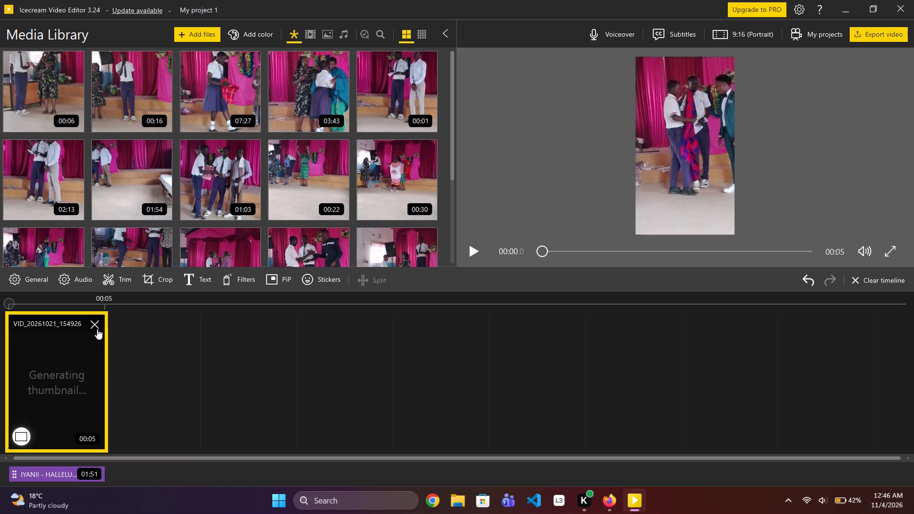
{"action": "left_click", "coordinate": [97, 329]}
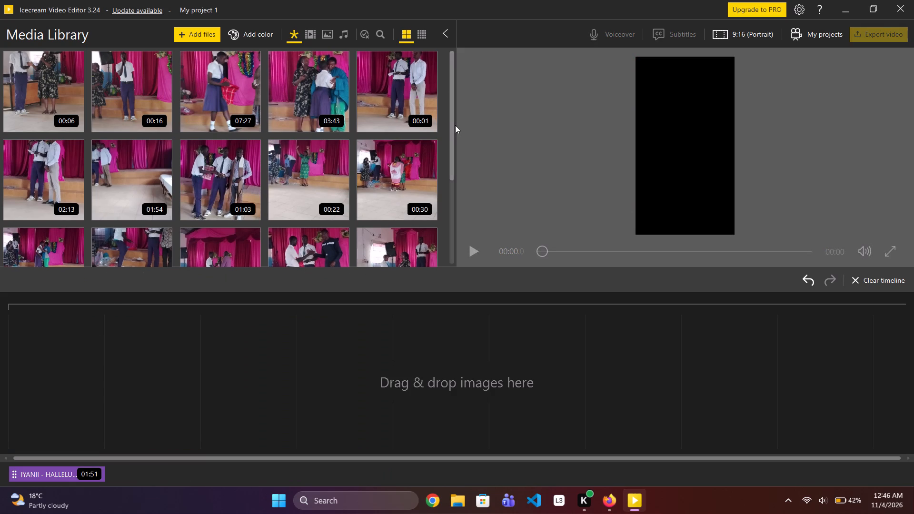
Add the 00:58, 01:06 and 01:47 library clips to the timeline, placing each new one ahead of the previous.
{"action": "left_click_drag", "start_coordinate": [452, 131], "coordinate": [447, 163]}
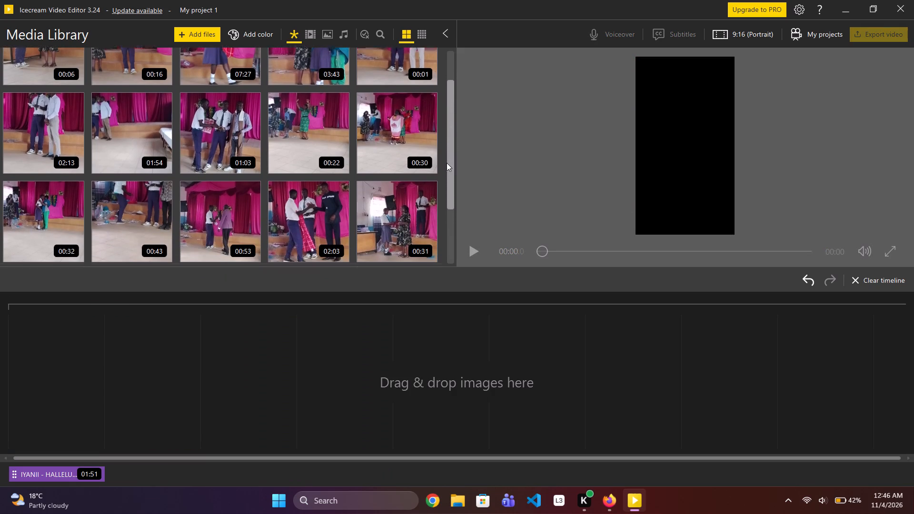
{"action": "left_click_drag", "start_coordinate": [447, 163], "coordinate": [436, 198]}
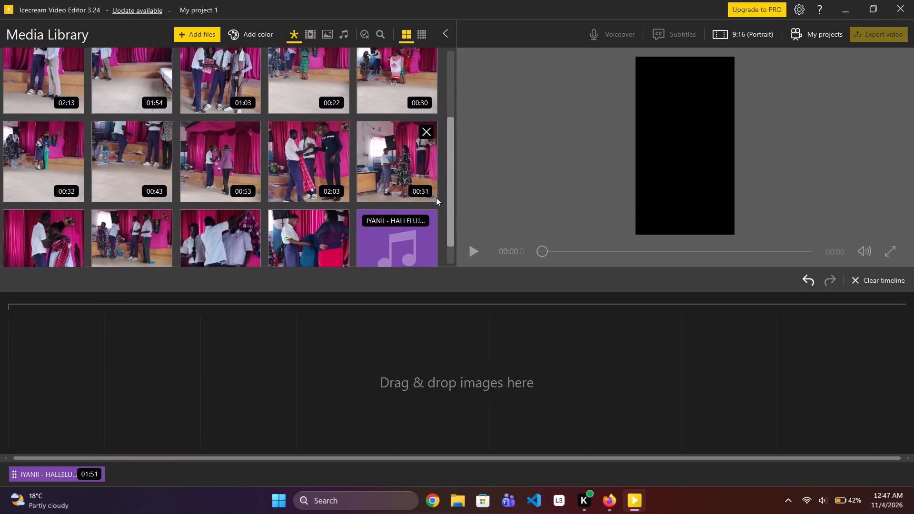
{"action": "left_click_drag", "start_coordinate": [436, 198], "coordinate": [431, 227]}
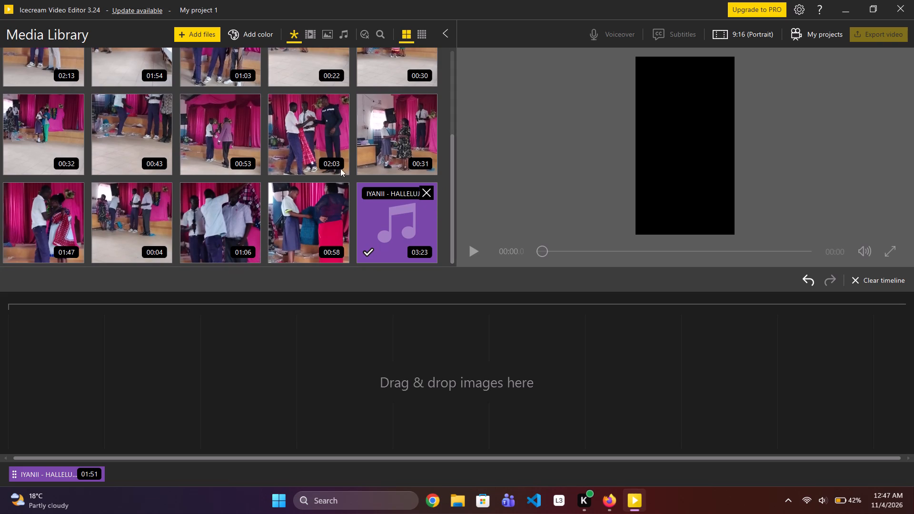
{"action": "left_click_drag", "start_coordinate": [317, 217], "coordinate": [299, 329]}
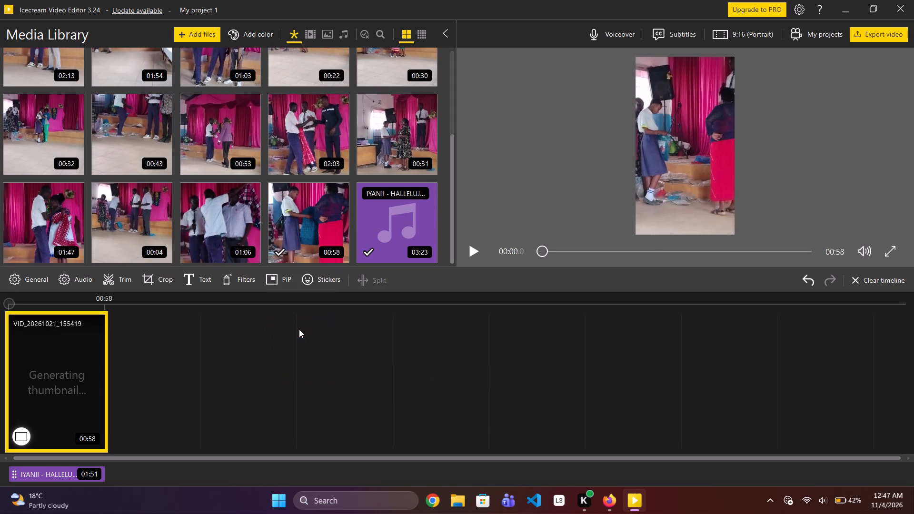
{"action": "left_click_drag", "start_coordinate": [228, 222], "coordinate": [219, 255]}
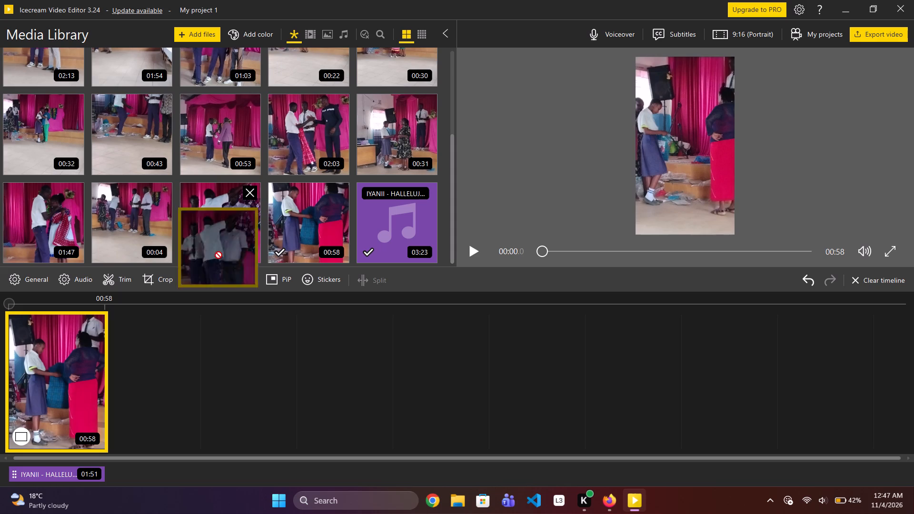
{"action": "left_click_drag", "start_coordinate": [219, 255], "coordinate": [93, 321]}
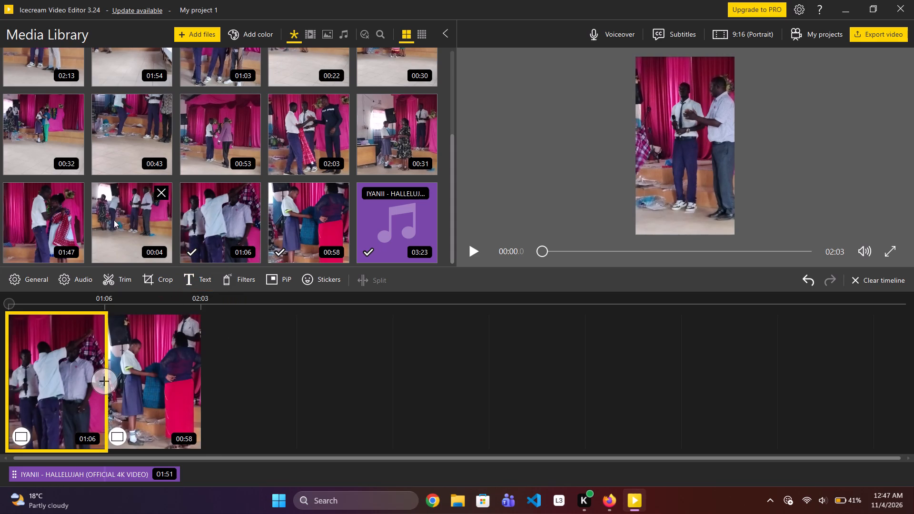
{"action": "left_click_drag", "start_coordinate": [56, 227], "coordinate": [43, 310]}
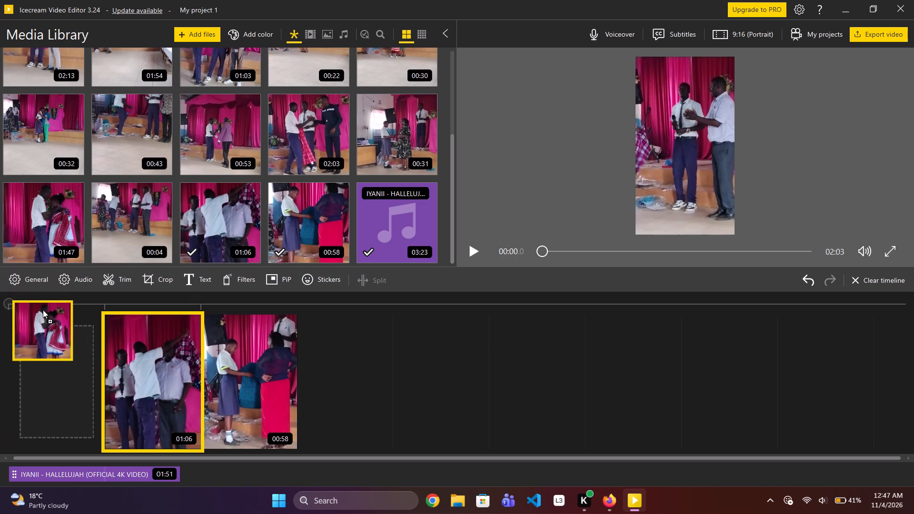
{"action": "left_click_drag", "start_coordinate": [43, 310], "coordinate": [50, 323]}
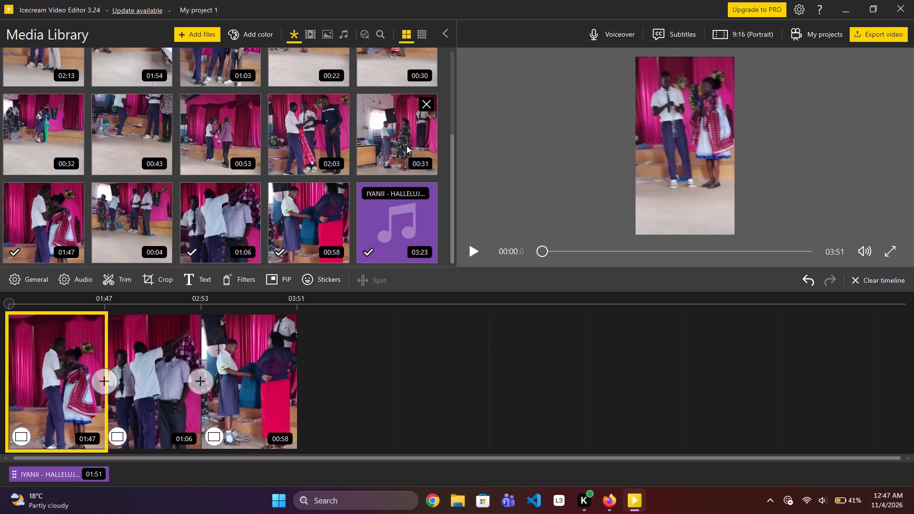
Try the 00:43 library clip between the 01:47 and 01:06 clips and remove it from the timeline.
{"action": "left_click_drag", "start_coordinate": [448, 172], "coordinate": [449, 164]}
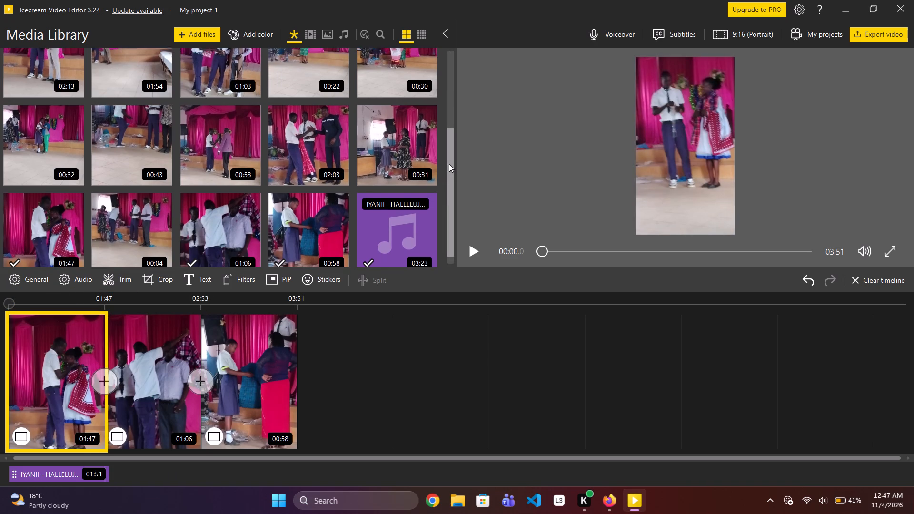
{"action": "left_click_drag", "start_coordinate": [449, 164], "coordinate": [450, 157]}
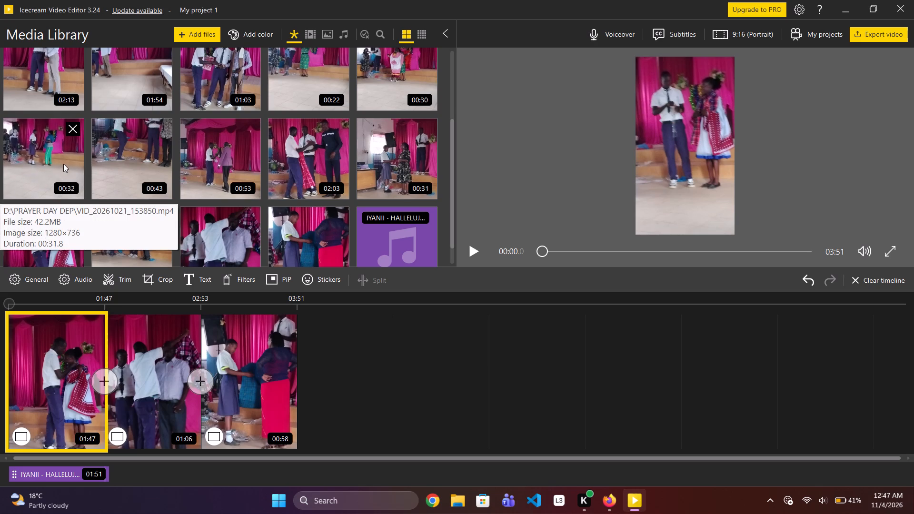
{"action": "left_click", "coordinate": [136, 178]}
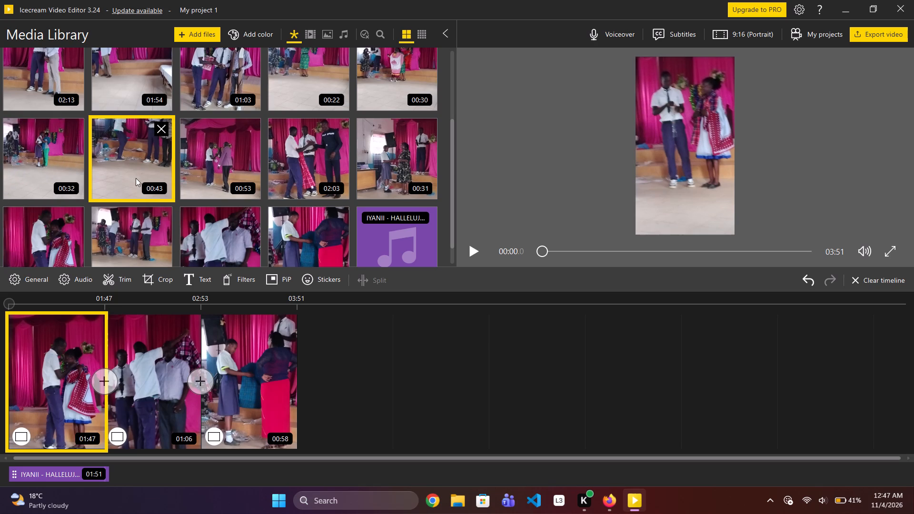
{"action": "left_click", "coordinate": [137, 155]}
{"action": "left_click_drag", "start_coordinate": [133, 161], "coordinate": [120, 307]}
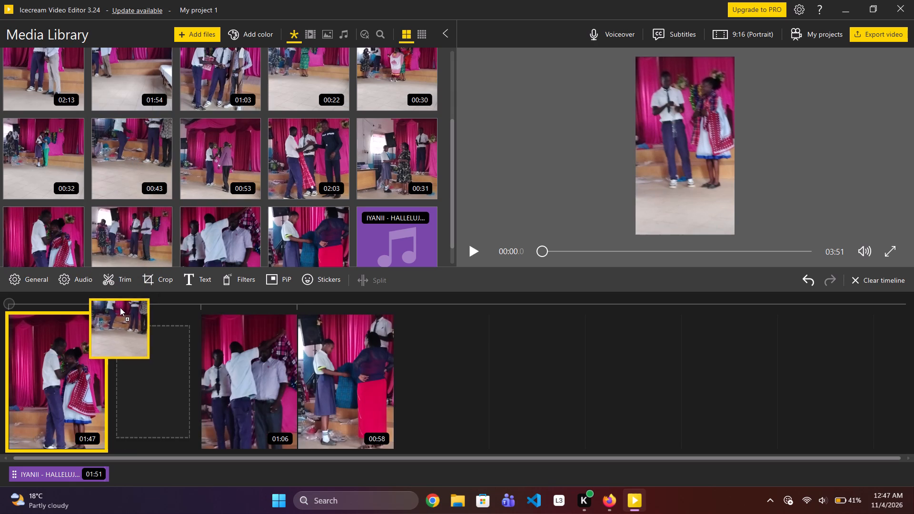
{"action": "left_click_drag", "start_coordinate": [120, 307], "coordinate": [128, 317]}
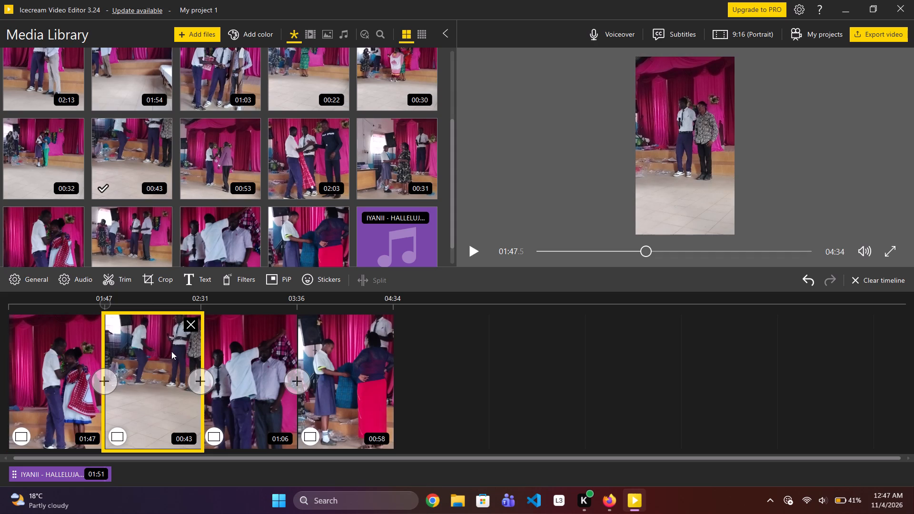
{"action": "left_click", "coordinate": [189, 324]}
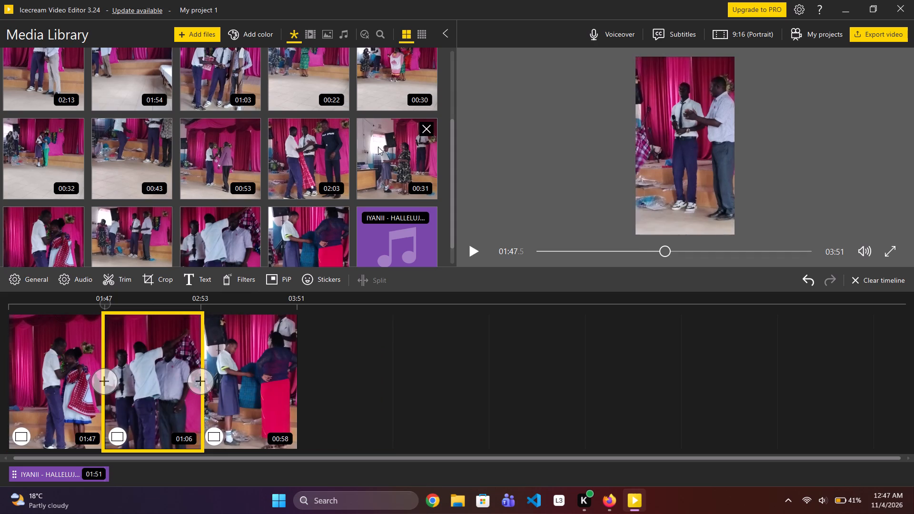
Insert the 02:03 library clip between the 01:06 and 00:58 clips on the timeline.
{"action": "left_click_drag", "start_coordinate": [315, 156], "coordinate": [315, 209]}
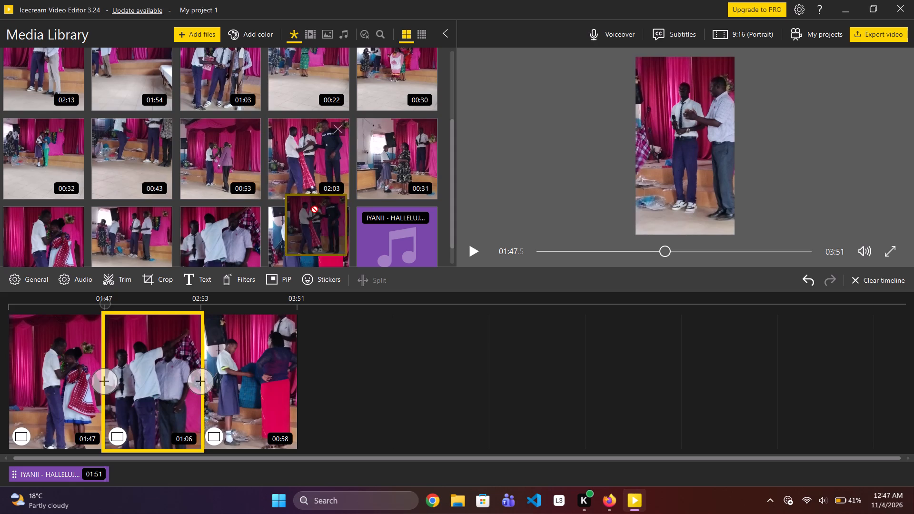
{"action": "left_click_drag", "start_coordinate": [315, 209], "coordinate": [285, 310]}
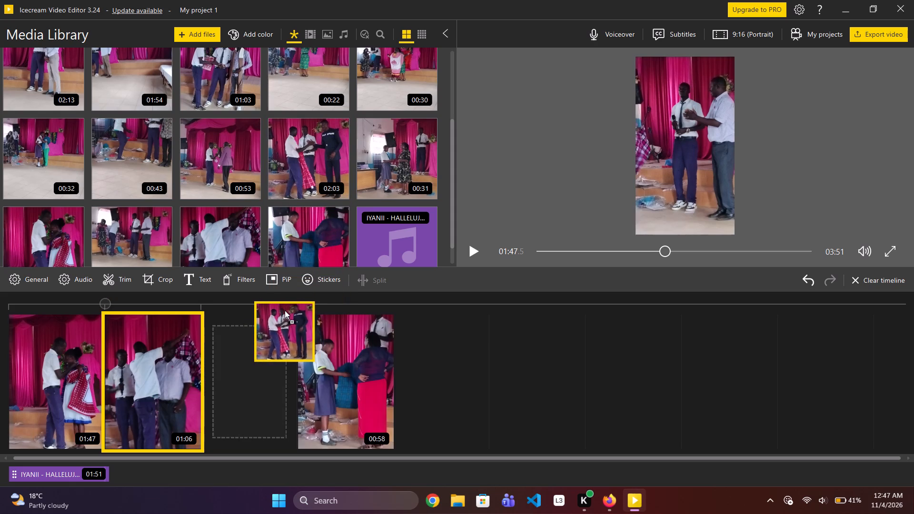
{"action": "left_click_drag", "start_coordinate": [285, 310], "coordinate": [284, 311]}
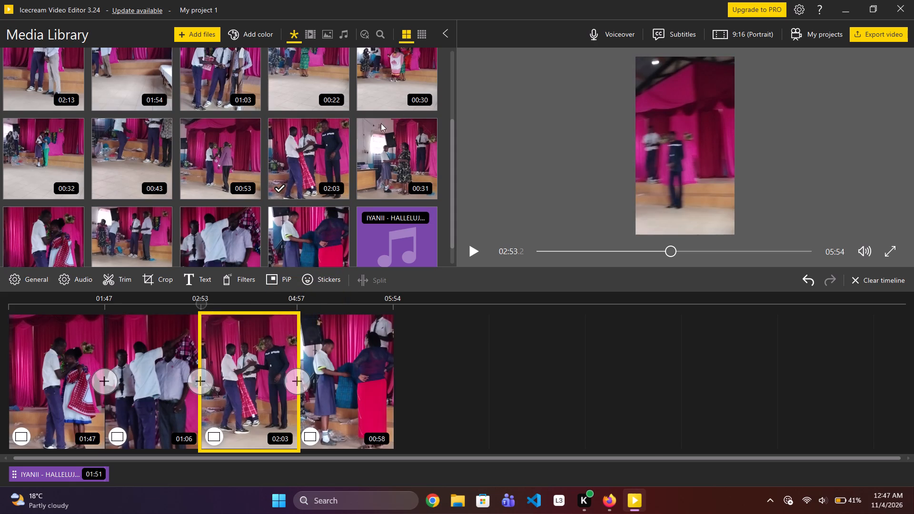
Add the 01:54 library clip at the start of the timeline, and place the 02:13 clip ahead of it.
{"action": "left_click_drag", "start_coordinate": [453, 153], "coordinate": [453, 148]}
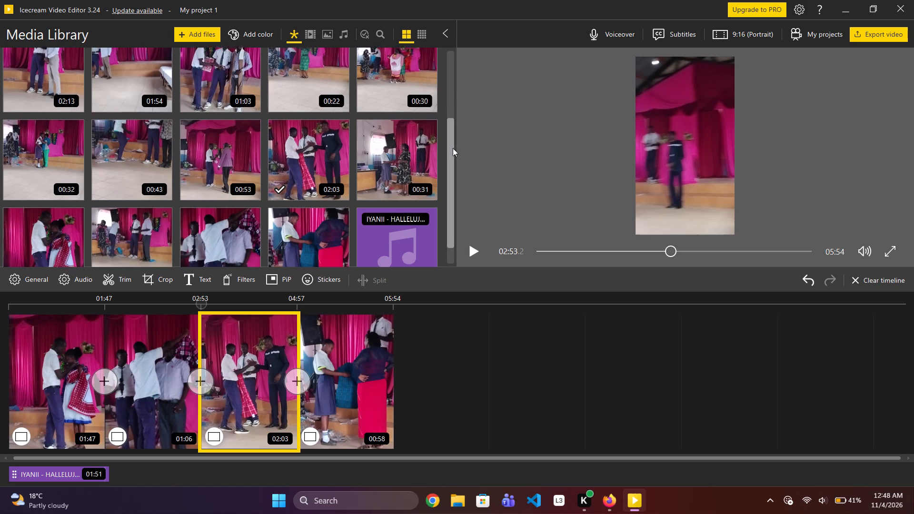
{"action": "left_click_drag", "start_coordinate": [453, 148], "coordinate": [453, 132]}
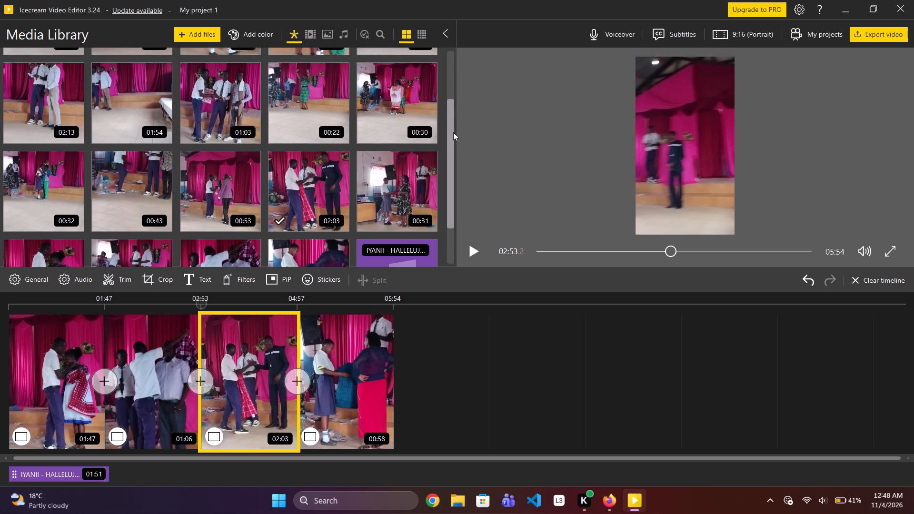
{"action": "left_click_drag", "start_coordinate": [453, 132], "coordinate": [453, 127]}
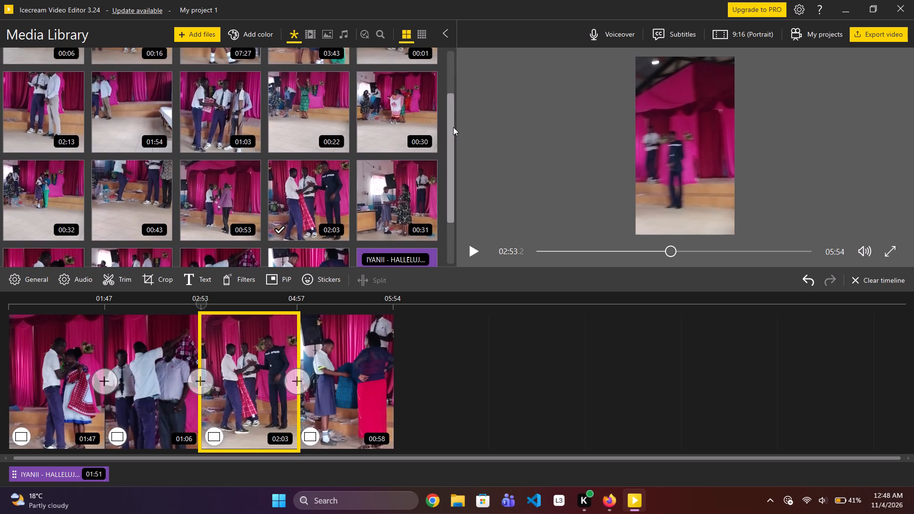
{"action": "left_click_drag", "start_coordinate": [453, 127], "coordinate": [453, 124]}
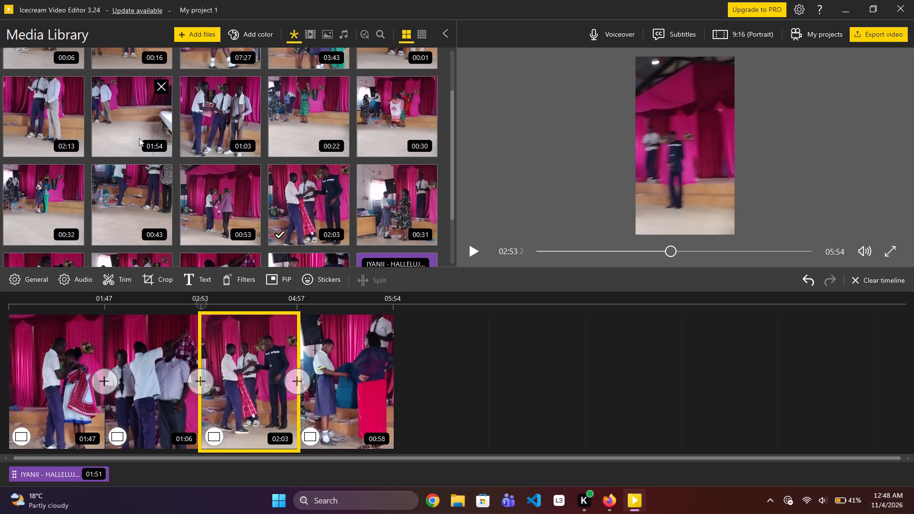
{"action": "left_click_drag", "start_coordinate": [143, 128], "coordinate": [65, 313]}
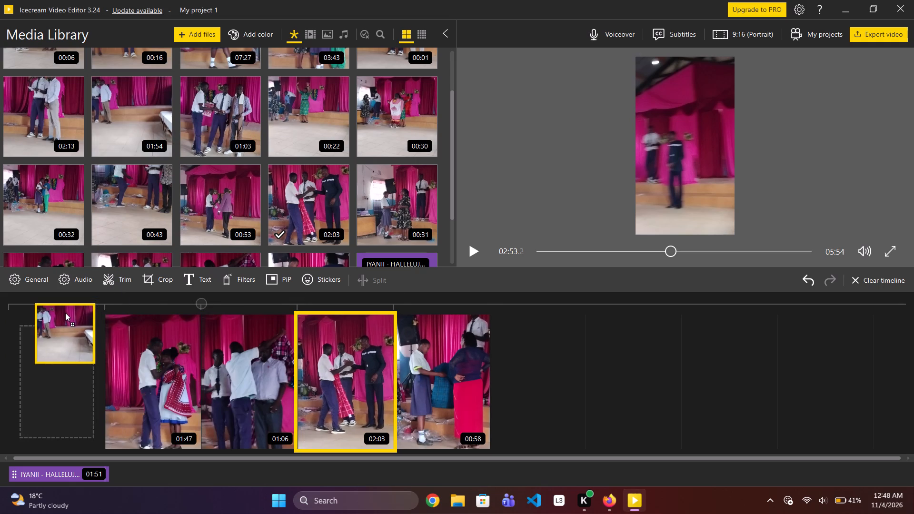
{"action": "left_click_drag", "start_coordinate": [65, 313], "coordinate": [66, 316]}
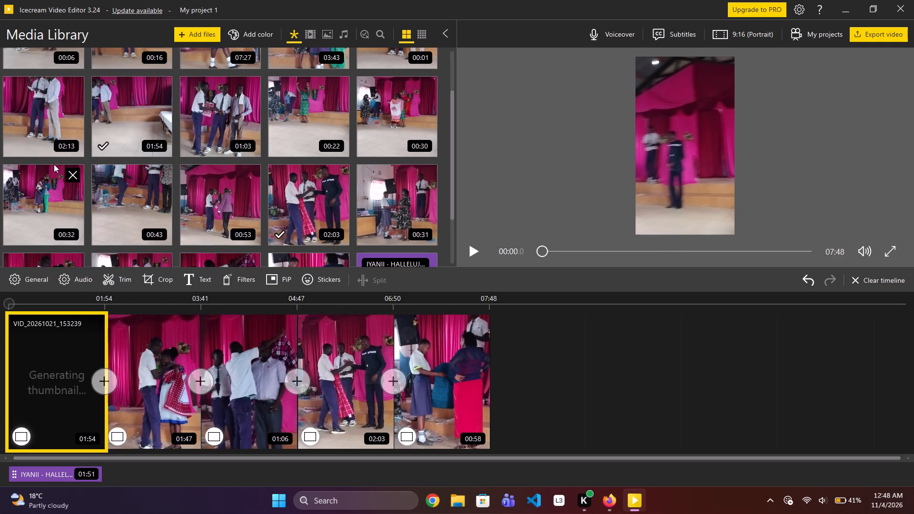
{"action": "left_click_drag", "start_coordinate": [34, 109], "coordinate": [28, 255]}
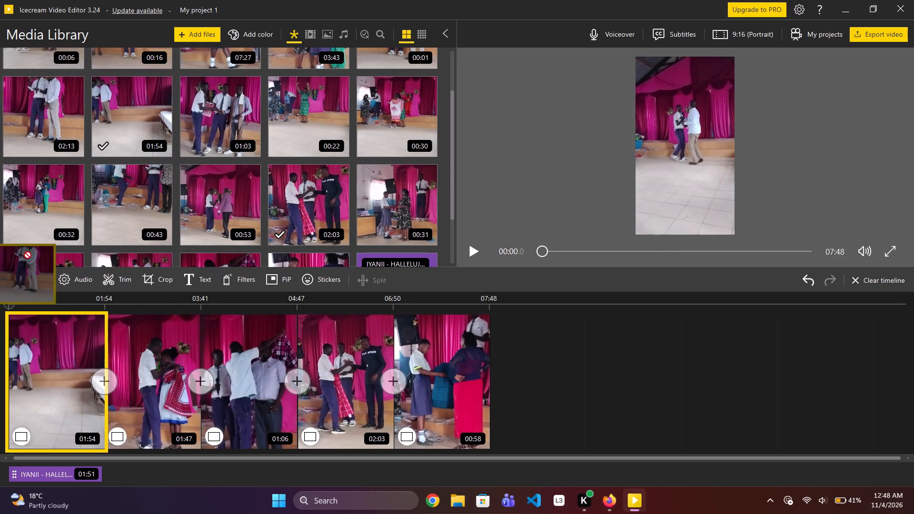
{"action": "left_click_drag", "start_coordinate": [28, 255], "coordinate": [47, 297]}
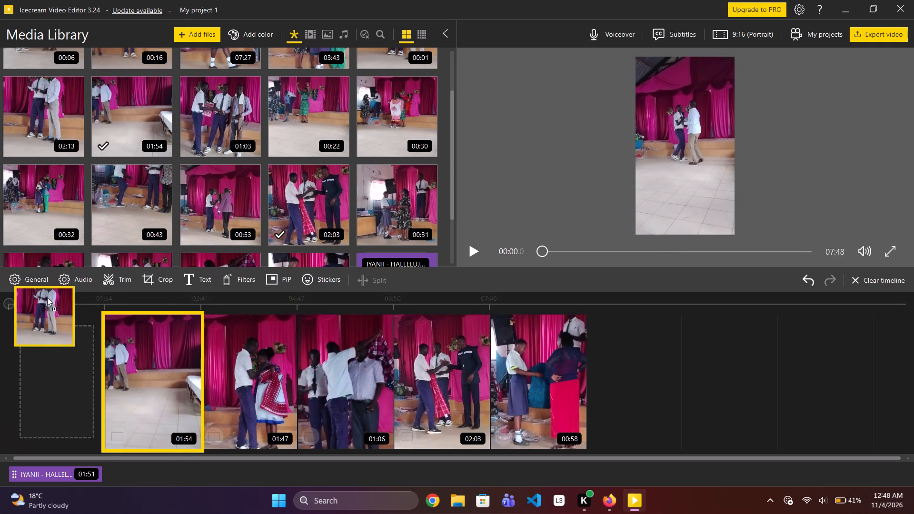
{"action": "left_click_drag", "start_coordinate": [47, 297], "coordinate": [89, 321]}
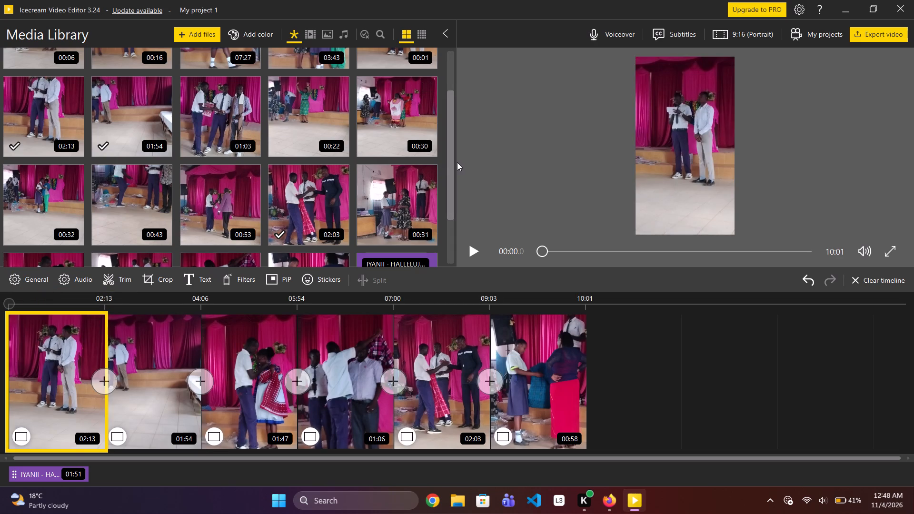
Add the 03:43 library clip at the start of the timeline, ahead of the 02:13 clip.
{"action": "left_click_drag", "start_coordinate": [457, 162], "coordinate": [452, 158]}
{"action": "left_click_drag", "start_coordinate": [452, 158], "coordinate": [452, 151]}
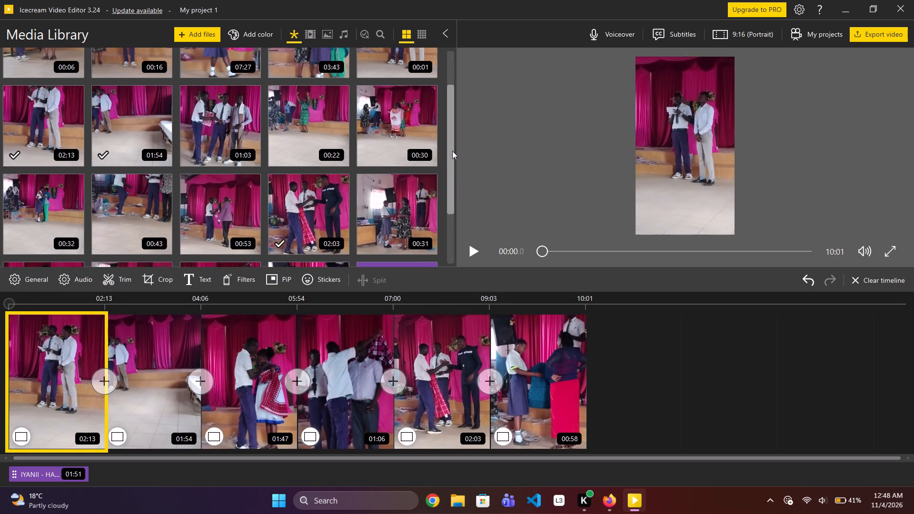
{"action": "left_click_drag", "start_coordinate": [452, 151], "coordinate": [450, 121]}
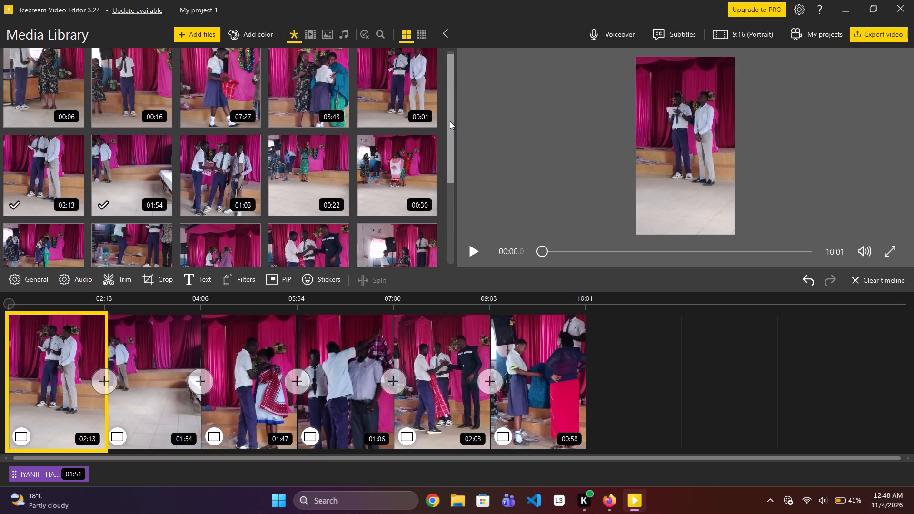
{"action": "left_click_drag", "start_coordinate": [450, 121], "coordinate": [448, 99]}
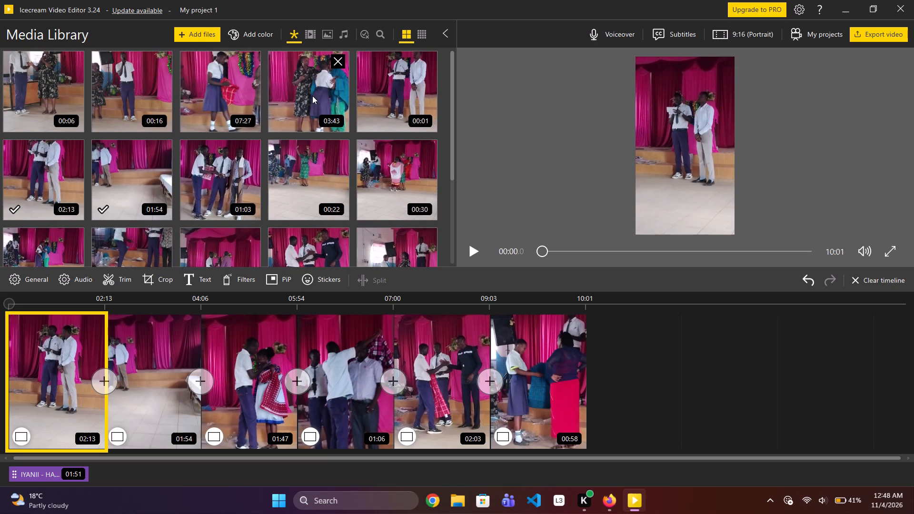
{"action": "left_click_drag", "start_coordinate": [311, 97], "coordinate": [117, 282]}
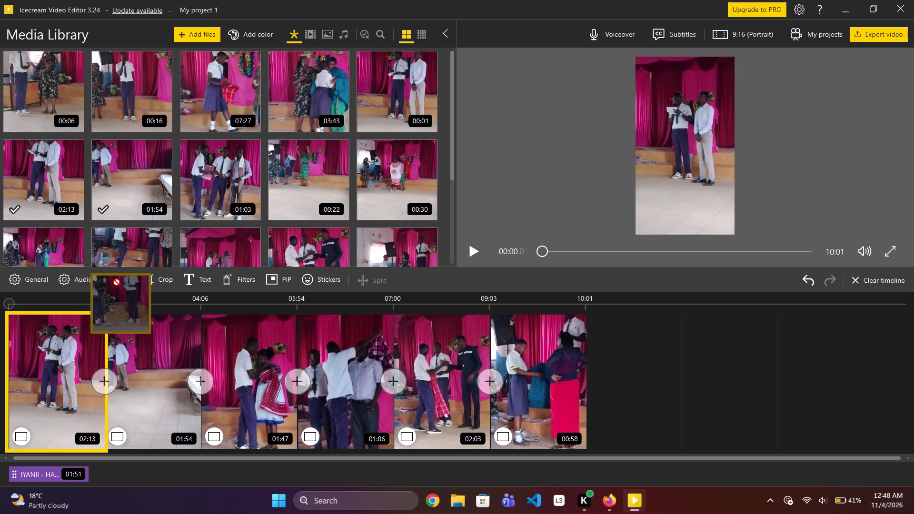
{"action": "left_click_drag", "start_coordinate": [117, 282], "coordinate": [70, 336]}
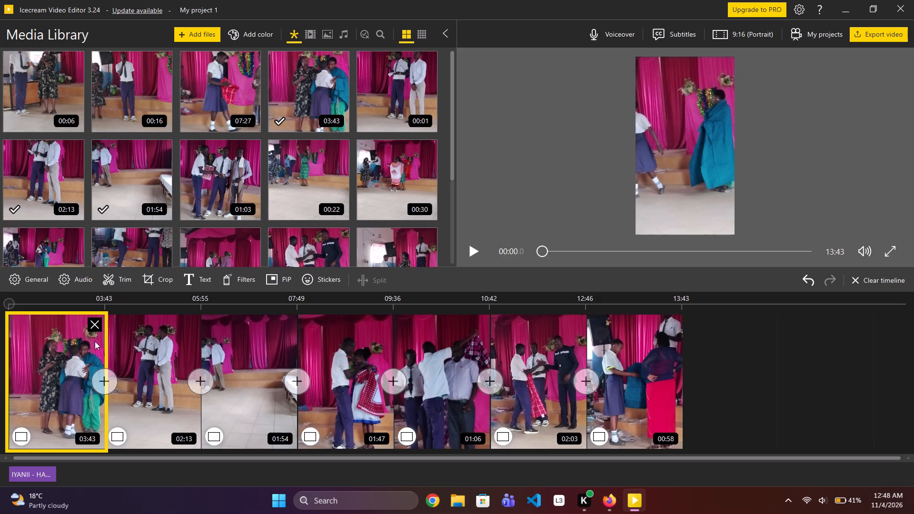
Preview the 03:43 clip, open it for trimming, and set its start point to about 00:25.5.
{"action": "key", "text": "space"}
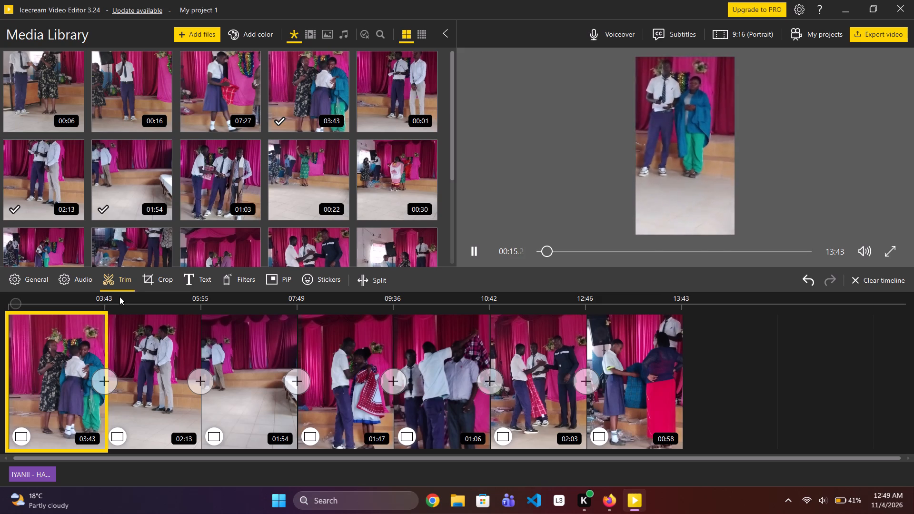
{"action": "left_click", "coordinate": [121, 283]}
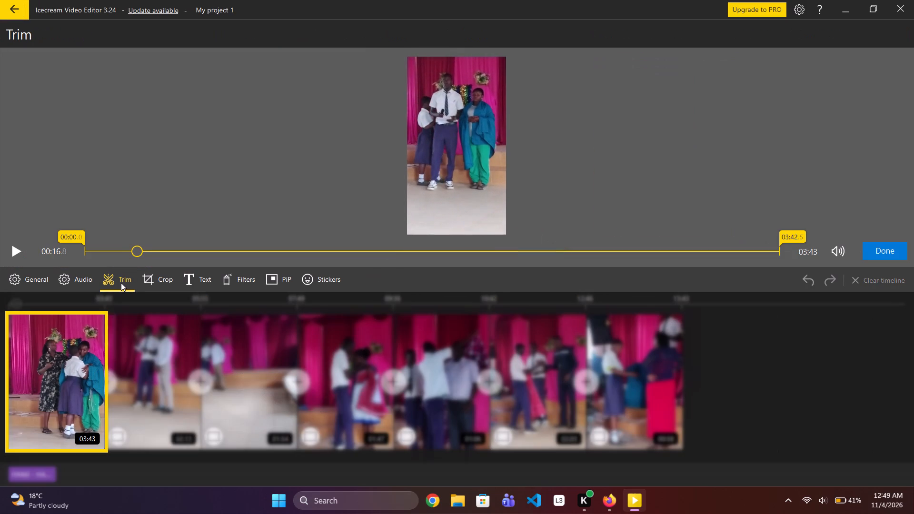
{"action": "left_click_drag", "start_coordinate": [73, 241], "coordinate": [96, 243]}
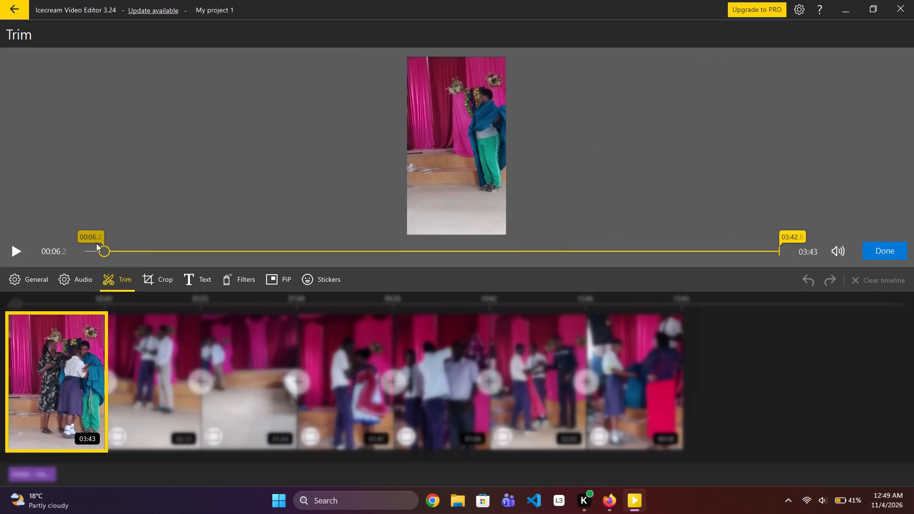
{"action": "left_click_drag", "start_coordinate": [96, 243], "coordinate": [163, 258]}
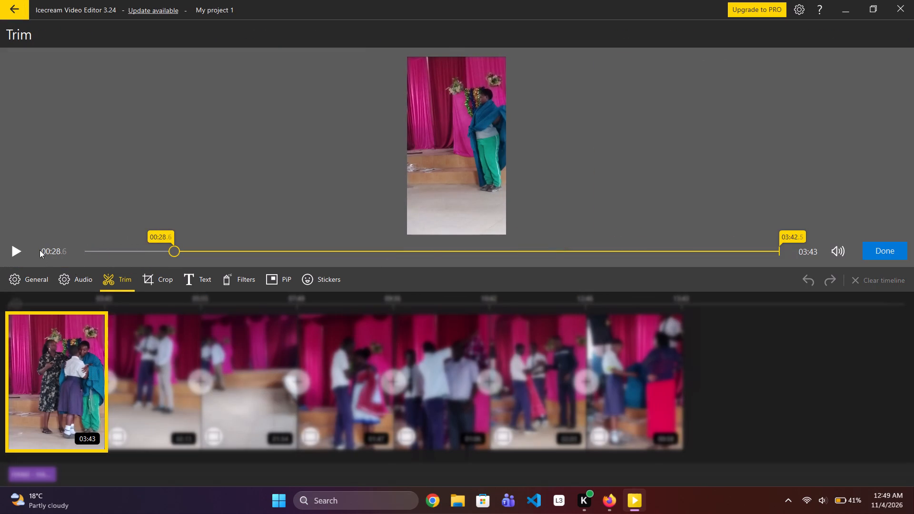
{"action": "left_click", "coordinate": [26, 247]}
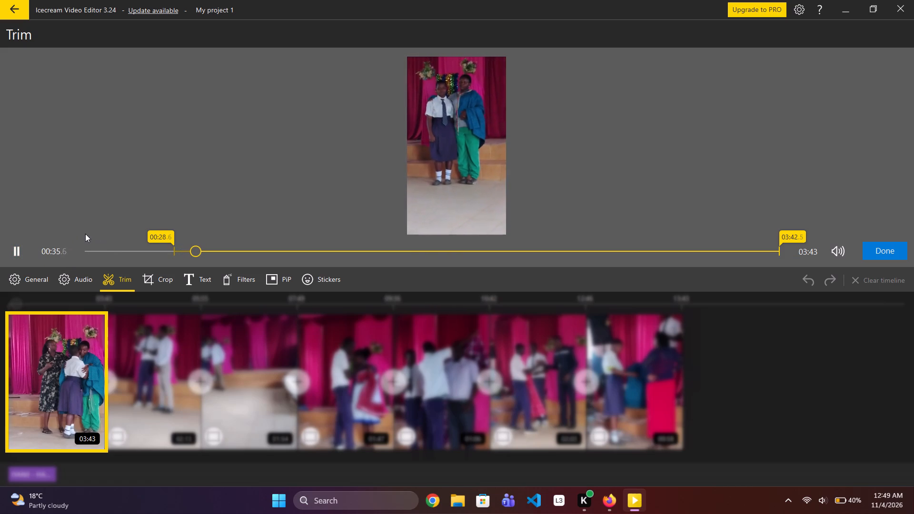
{"action": "left_click", "coordinate": [159, 235]}
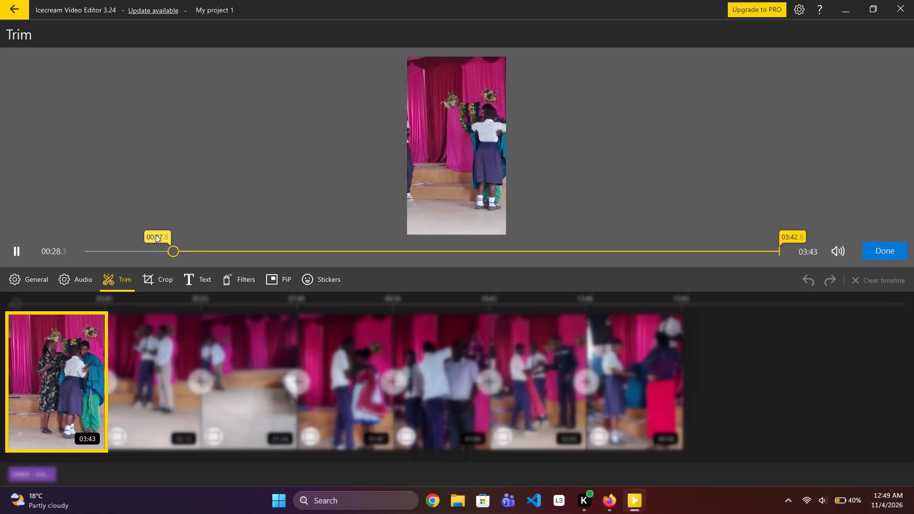
{"action": "left_click_drag", "start_coordinate": [157, 236], "coordinate": [153, 238]}
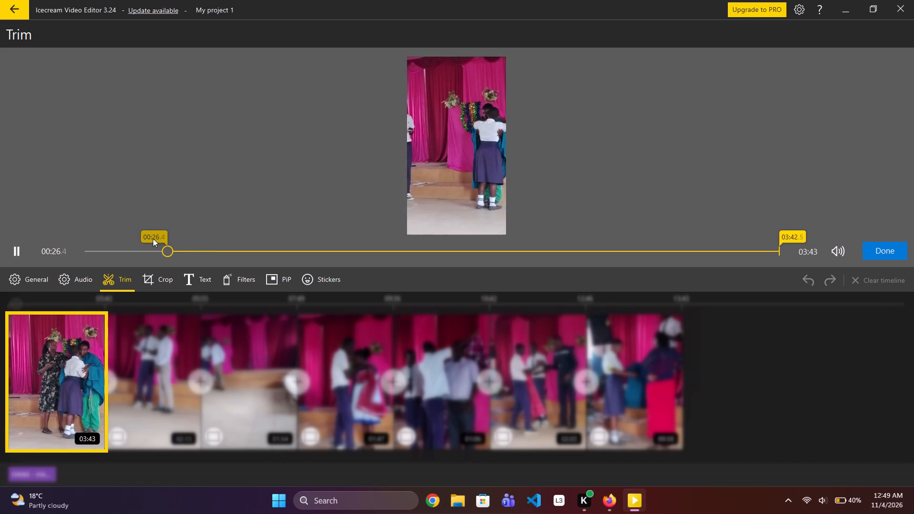
{"action": "left_click_drag", "start_coordinate": [153, 238], "coordinate": [150, 238]}
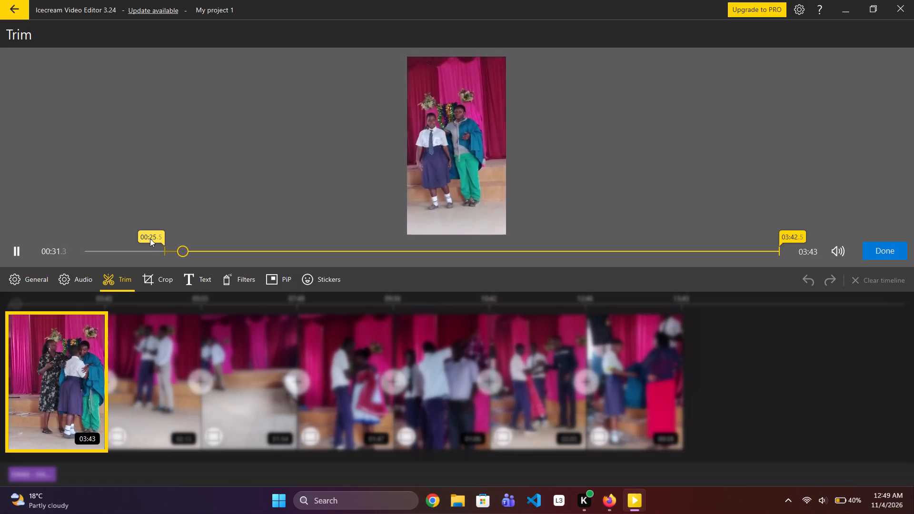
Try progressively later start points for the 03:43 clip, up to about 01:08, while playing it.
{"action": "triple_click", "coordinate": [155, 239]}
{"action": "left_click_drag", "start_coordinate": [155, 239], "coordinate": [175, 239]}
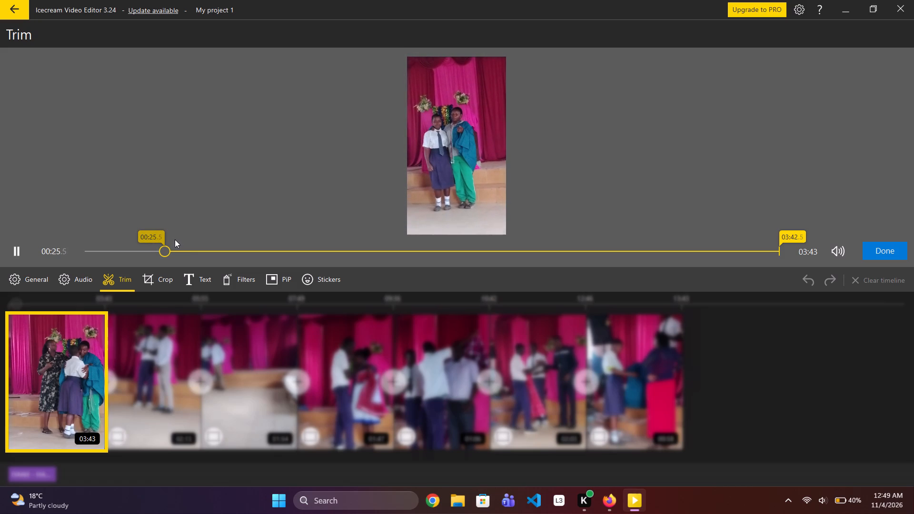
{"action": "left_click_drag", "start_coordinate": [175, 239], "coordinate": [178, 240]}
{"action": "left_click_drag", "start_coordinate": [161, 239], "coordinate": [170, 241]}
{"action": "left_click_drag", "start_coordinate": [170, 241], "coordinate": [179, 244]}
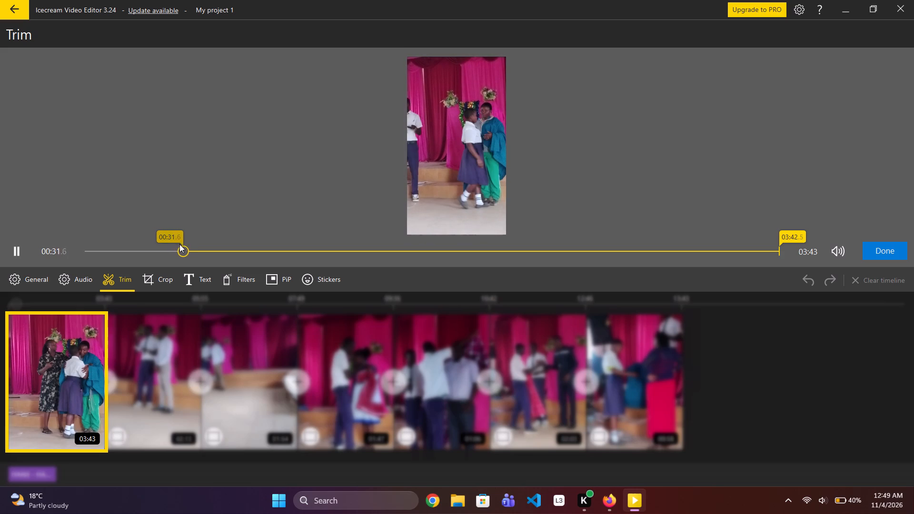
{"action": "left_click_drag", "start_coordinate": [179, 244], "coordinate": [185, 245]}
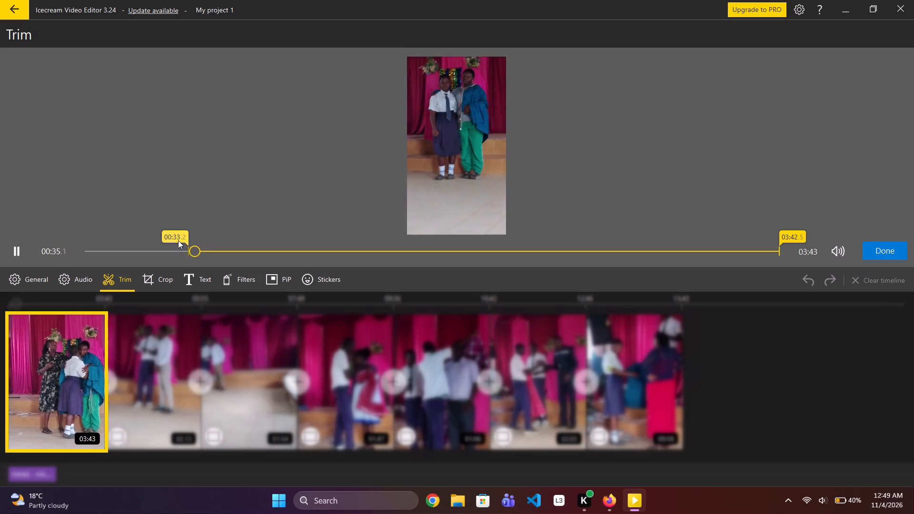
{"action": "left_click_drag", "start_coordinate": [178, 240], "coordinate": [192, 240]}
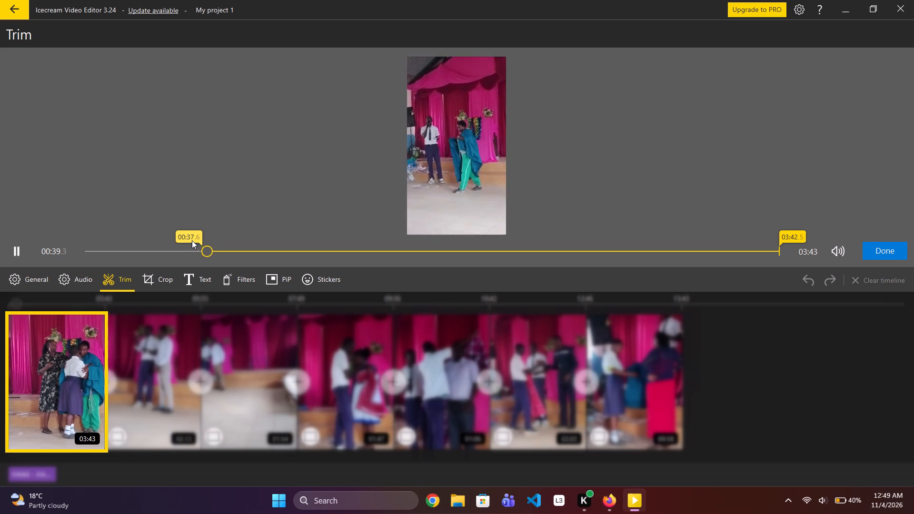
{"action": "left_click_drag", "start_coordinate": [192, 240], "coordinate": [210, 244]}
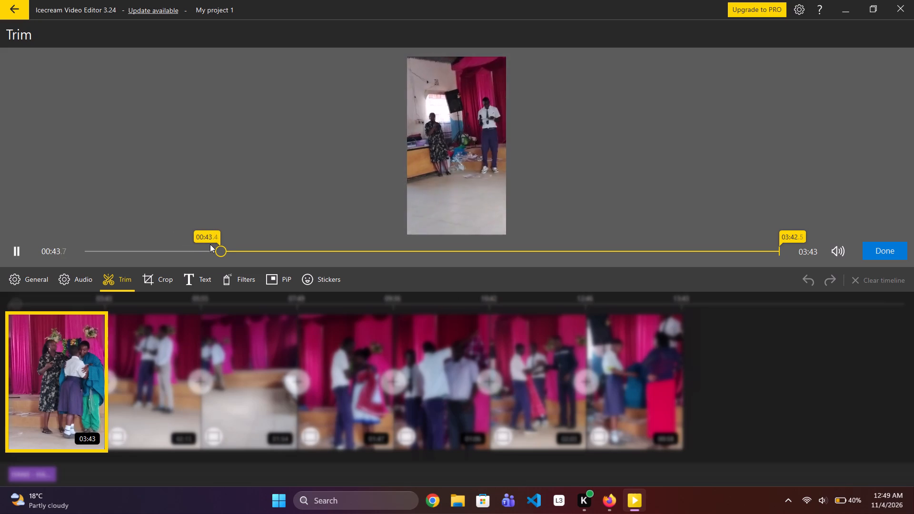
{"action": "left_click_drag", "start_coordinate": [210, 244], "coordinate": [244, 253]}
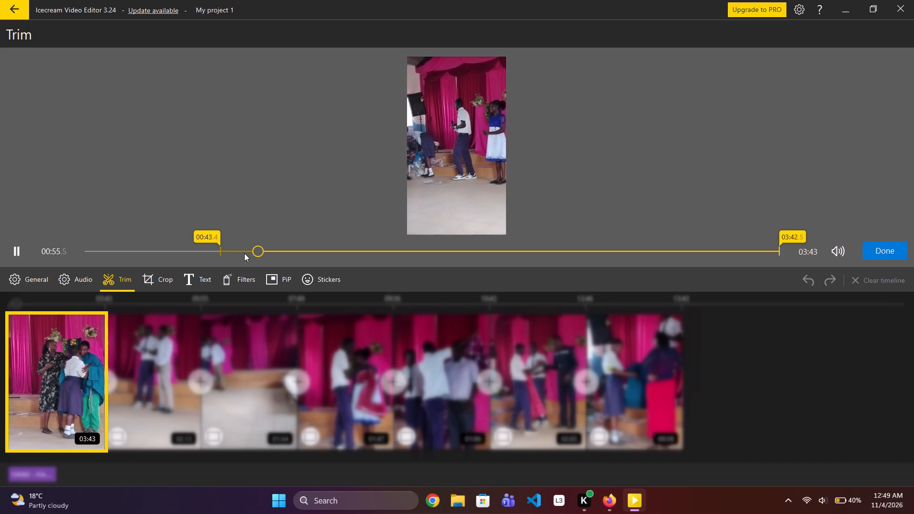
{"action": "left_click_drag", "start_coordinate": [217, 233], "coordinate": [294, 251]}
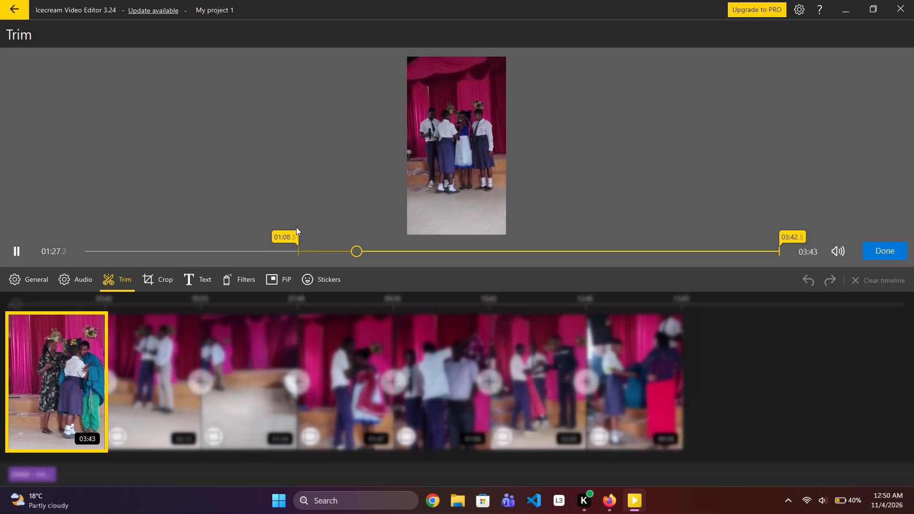
Bring the 03:43 clip's start point back to about 00:24.8 and apply the trim.
{"action": "left_click_drag", "start_coordinate": [291, 234], "coordinate": [279, 234]}
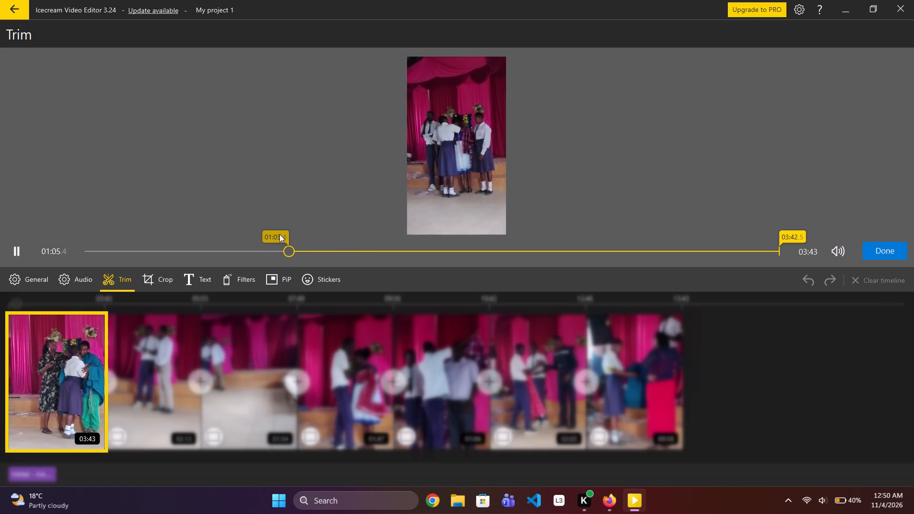
{"action": "left_click_drag", "start_coordinate": [279, 234], "coordinate": [263, 235]}
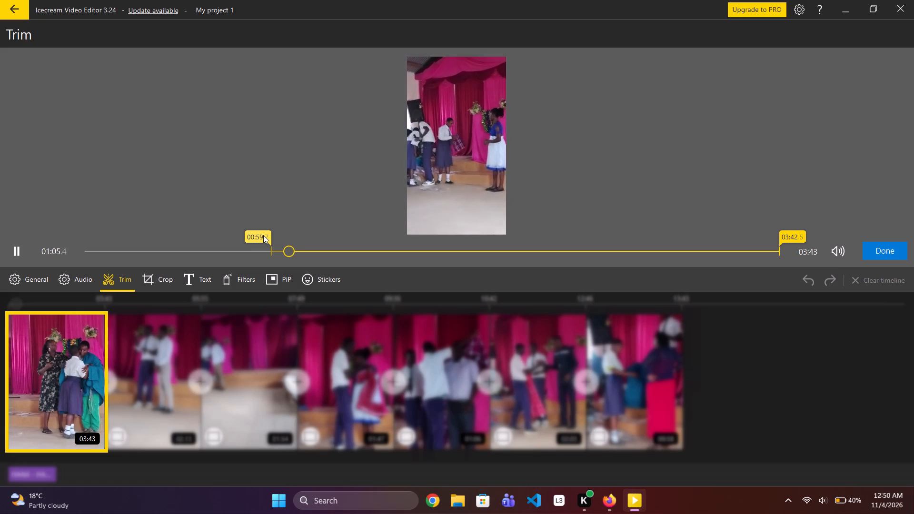
{"action": "left_click_drag", "start_coordinate": [263, 235], "coordinate": [223, 233]}
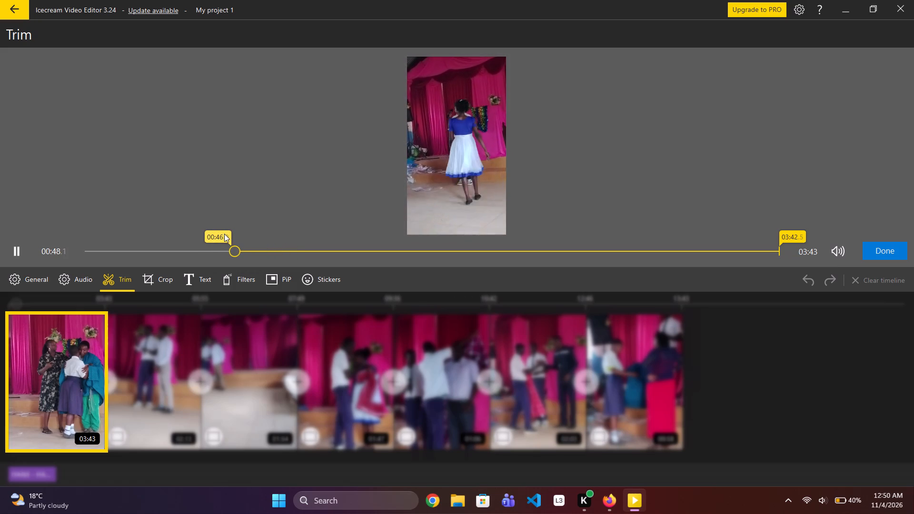
{"action": "left_click_drag", "start_coordinate": [224, 234], "coordinate": [150, 228]}
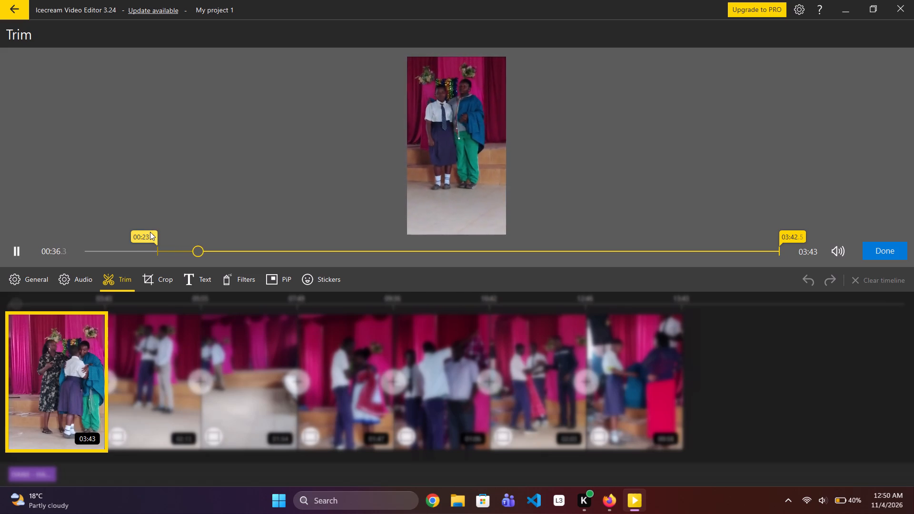
{"action": "left_click", "coordinate": [150, 232]}
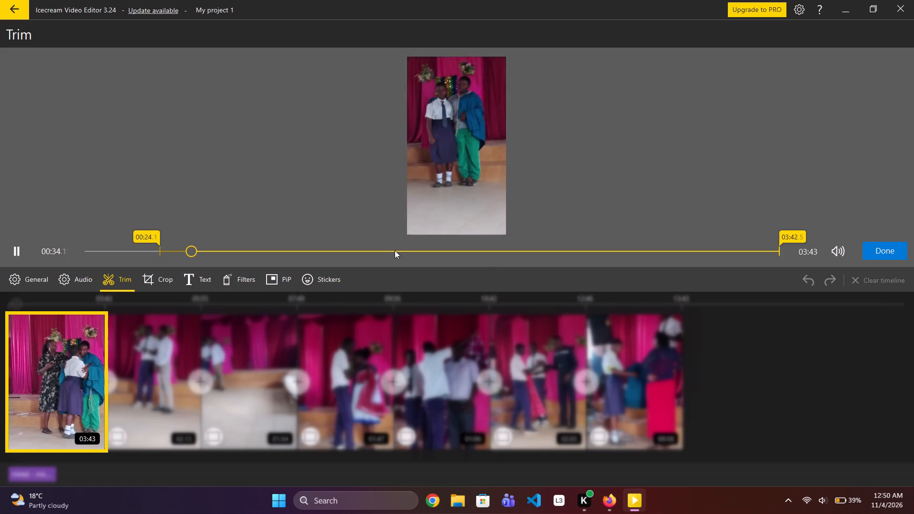
{"action": "left_click", "coordinate": [153, 234]}
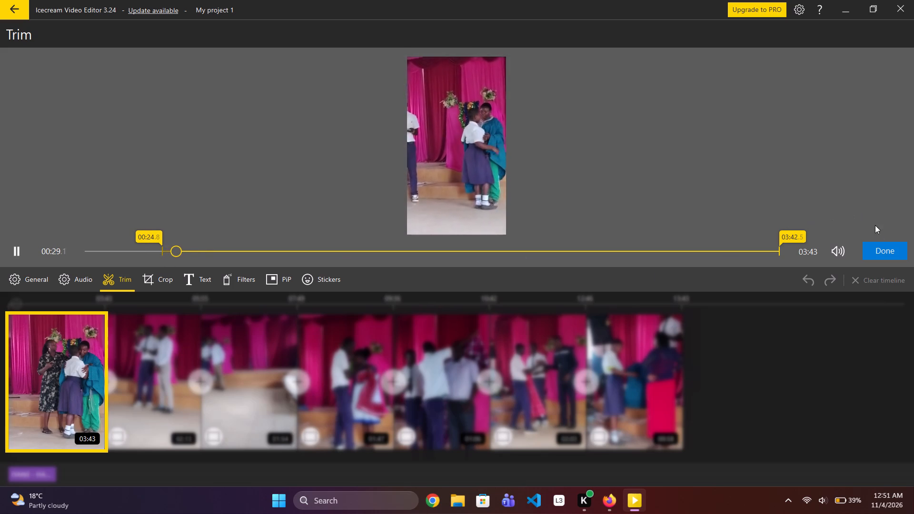
{"action": "left_click", "coordinate": [878, 252]}
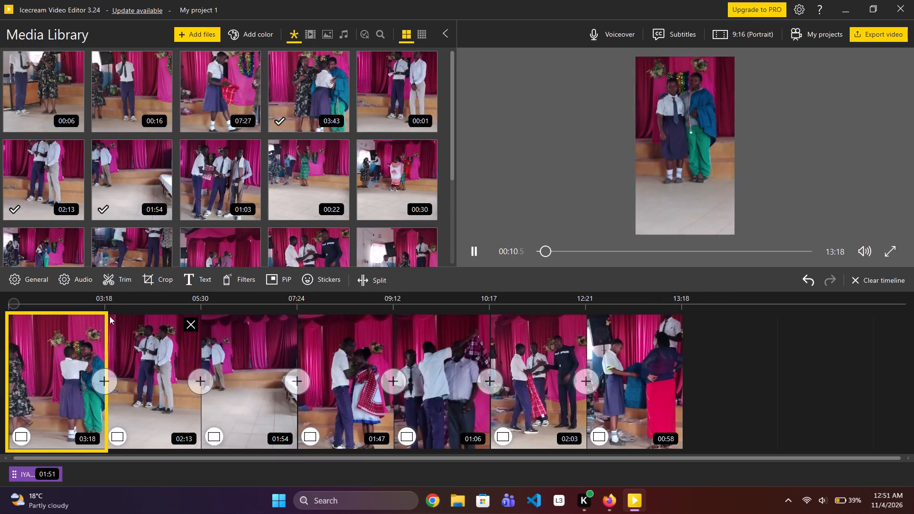
Play the trimmed first clip from its beginning and split it at about 00:08.
{"action": "left_click", "coordinate": [138, 377]}
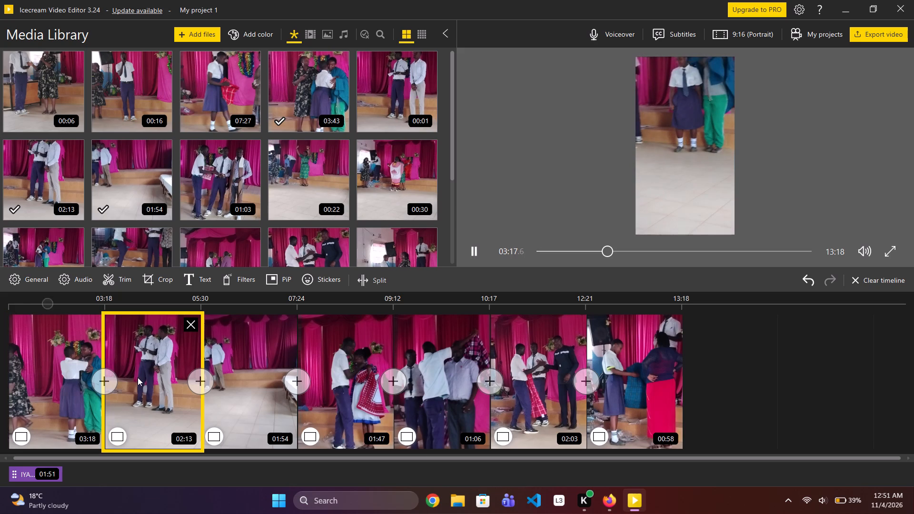
{"action": "left_click", "coordinate": [50, 384]}
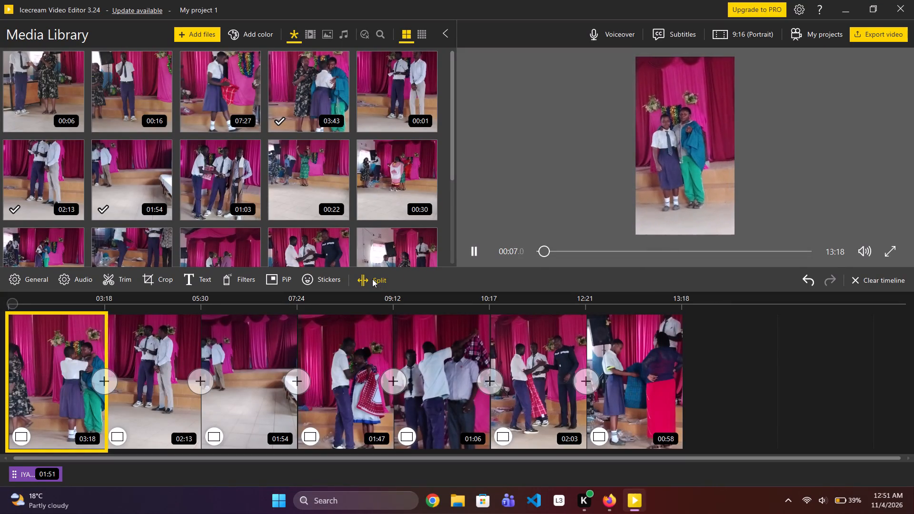
{"action": "left_click", "coordinate": [372, 279]}
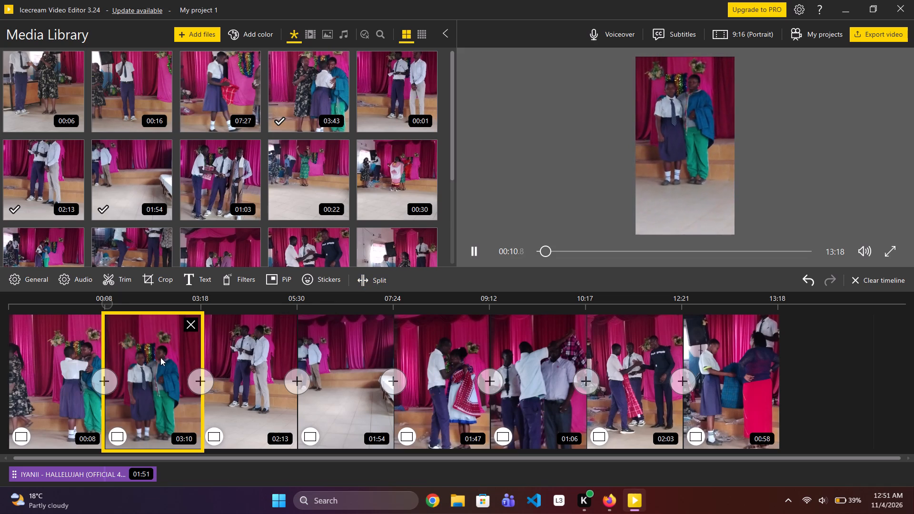
Open the 03:10 clip for trimming and move its start point forward in stages to about 01:20.9.
{"action": "left_click", "coordinate": [111, 279]}
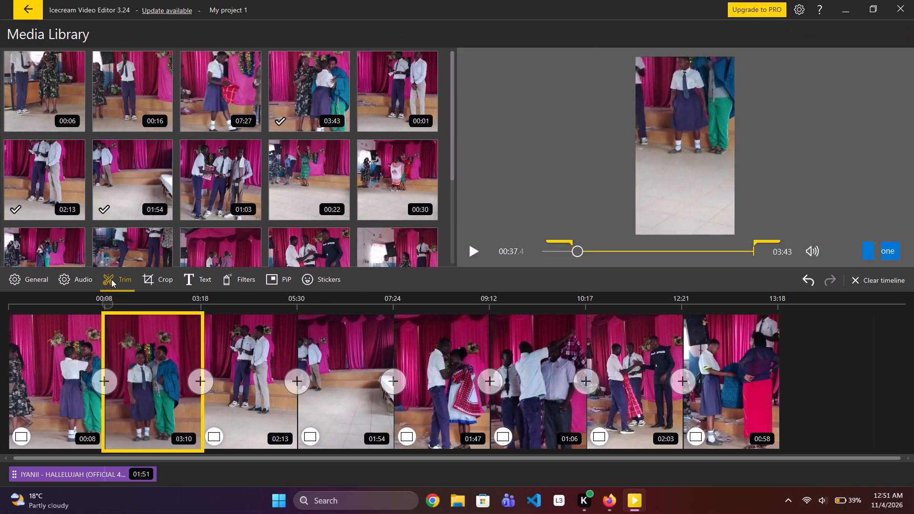
{"action": "left_click_drag", "start_coordinate": [169, 233], "coordinate": [178, 236]}
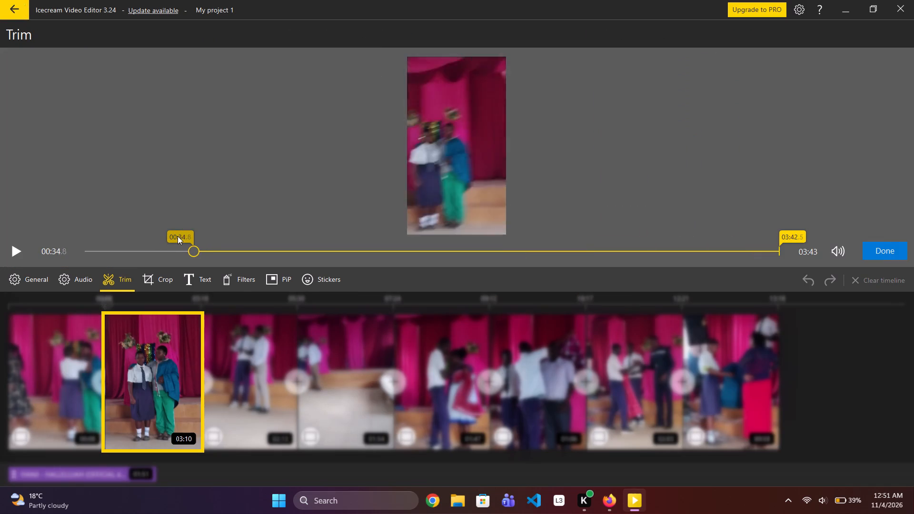
{"action": "left_click_drag", "start_coordinate": [178, 236], "coordinate": [203, 237]}
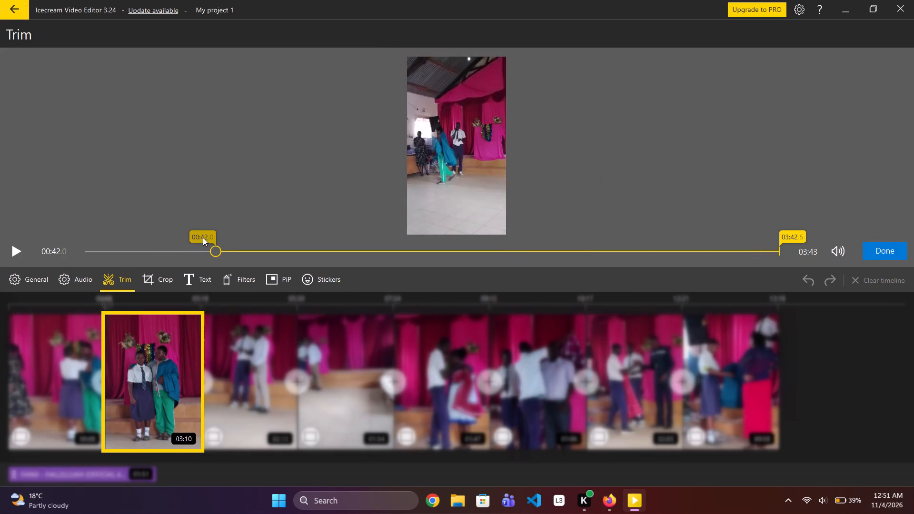
{"action": "left_click_drag", "start_coordinate": [203, 237], "coordinate": [220, 237]}
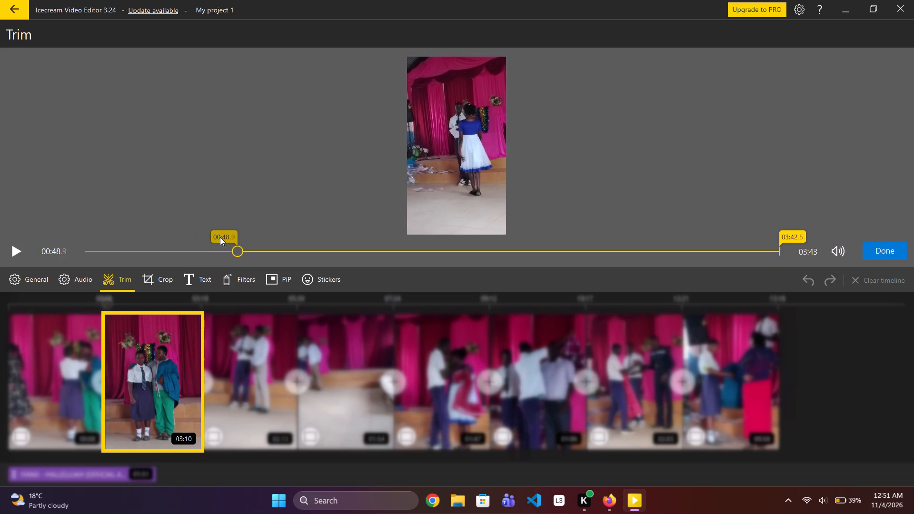
{"action": "left_click_drag", "start_coordinate": [220, 237], "coordinate": [233, 236]}
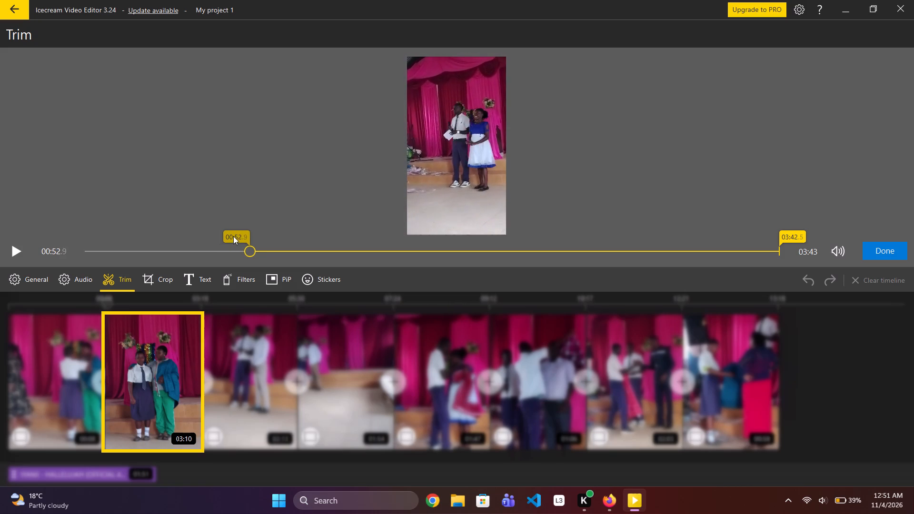
{"action": "left_click_drag", "start_coordinate": [233, 236], "coordinate": [258, 232]}
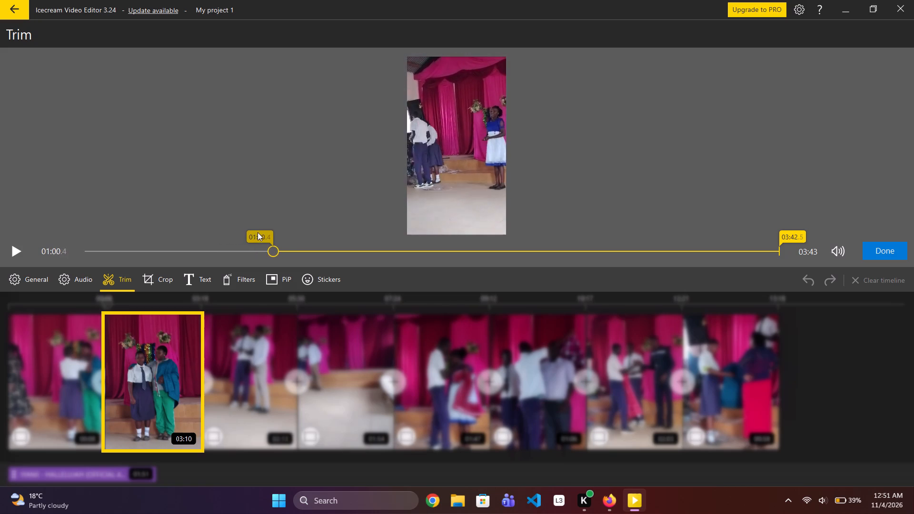
{"action": "left_click_drag", "start_coordinate": [258, 232], "coordinate": [278, 232]}
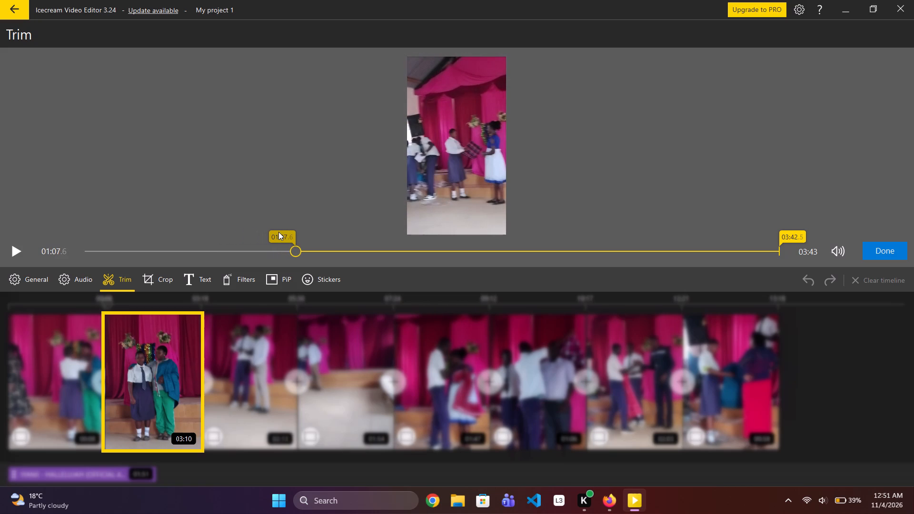
{"action": "left_click_drag", "start_coordinate": [278, 232], "coordinate": [287, 232]}
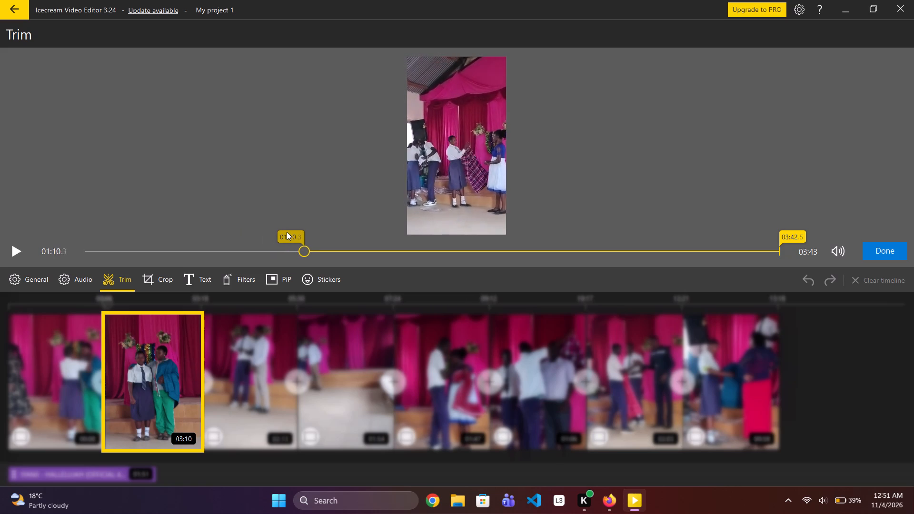
{"action": "left_click_drag", "start_coordinate": [287, 232], "coordinate": [297, 232]}
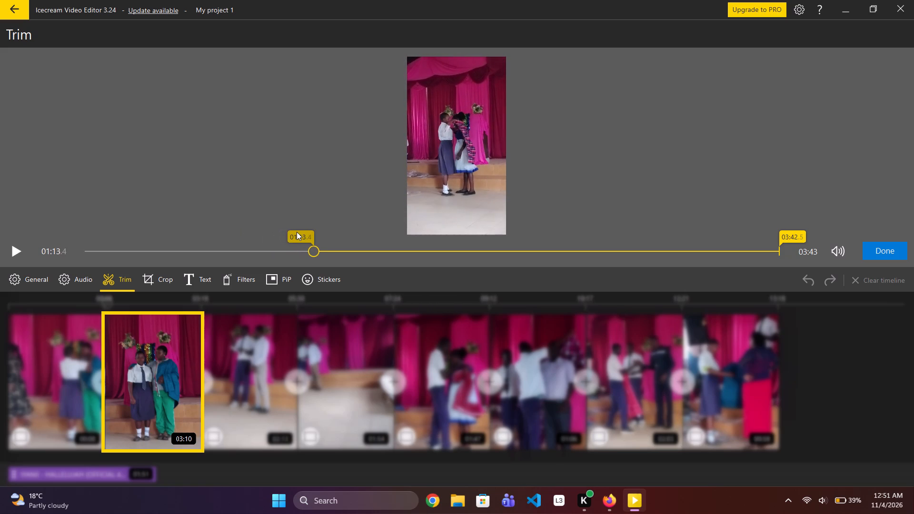
{"action": "left_click_drag", "start_coordinate": [297, 232], "coordinate": [297, 232]}
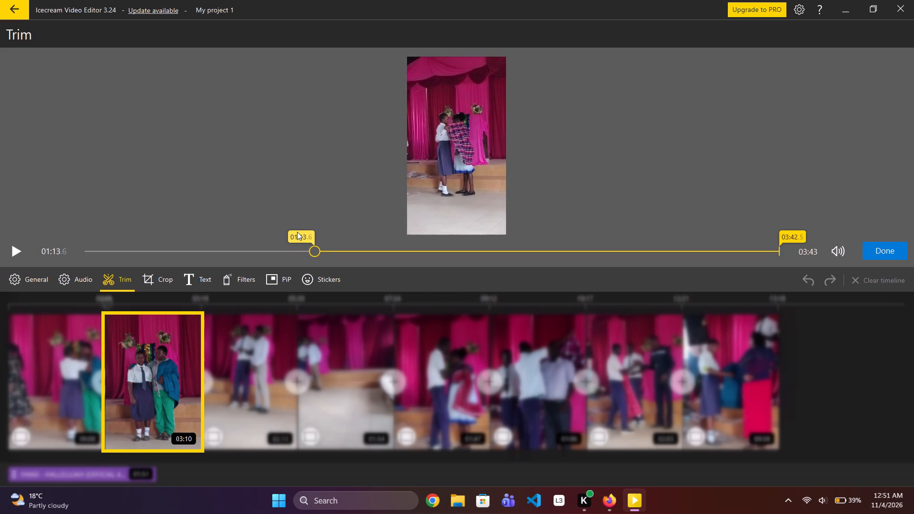
{"action": "left_click_drag", "start_coordinate": [297, 232], "coordinate": [318, 231]}
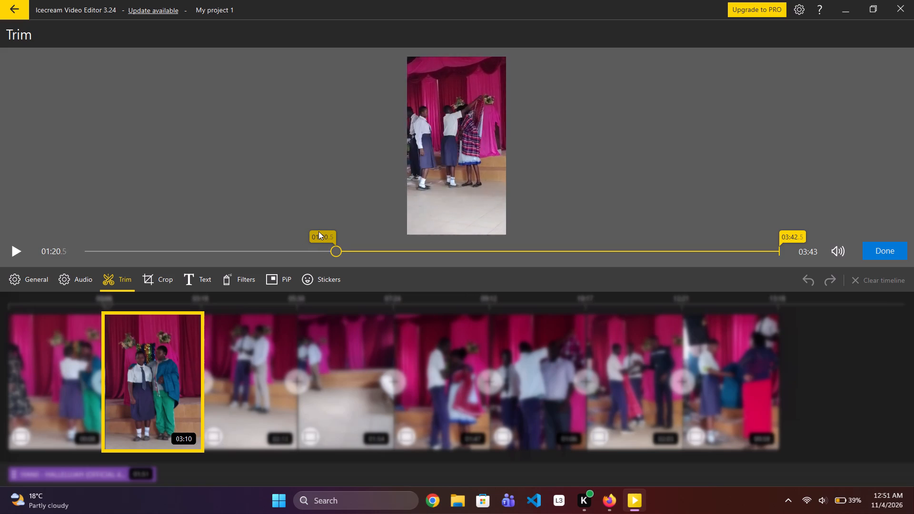
{"action": "left_click_drag", "start_coordinate": [318, 231], "coordinate": [319, 231]}
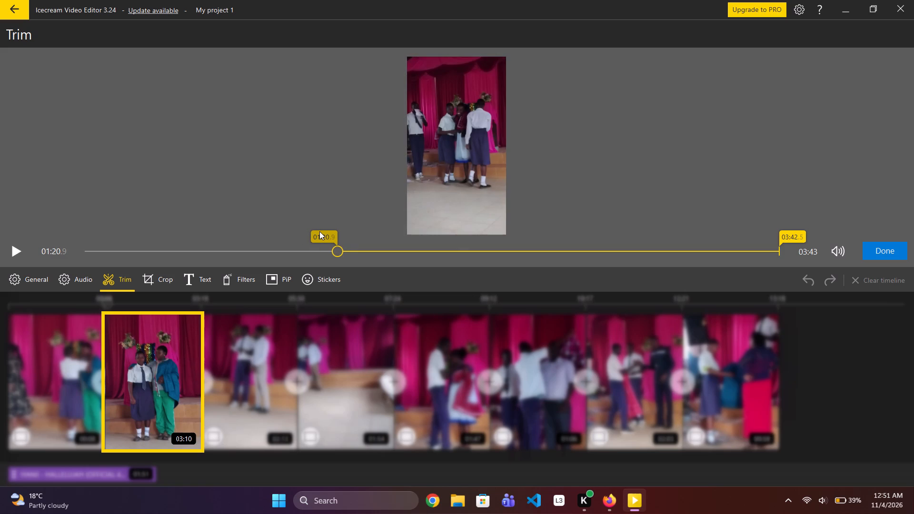
Bring the clip's start point back to about 01:12.7, play from there, and apply the trim.
{"action": "left_click_drag", "start_coordinate": [319, 231], "coordinate": [307, 231]}
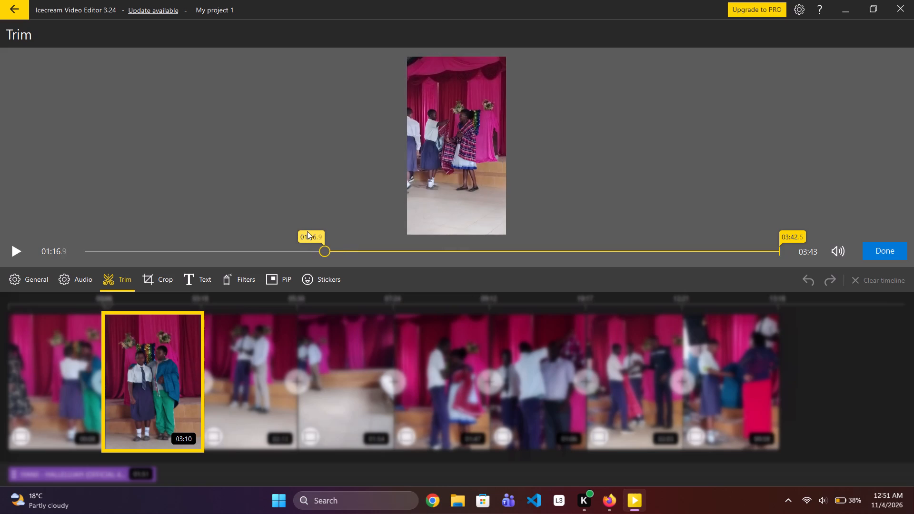
{"action": "left_click_drag", "start_coordinate": [307, 231], "coordinate": [295, 235]}
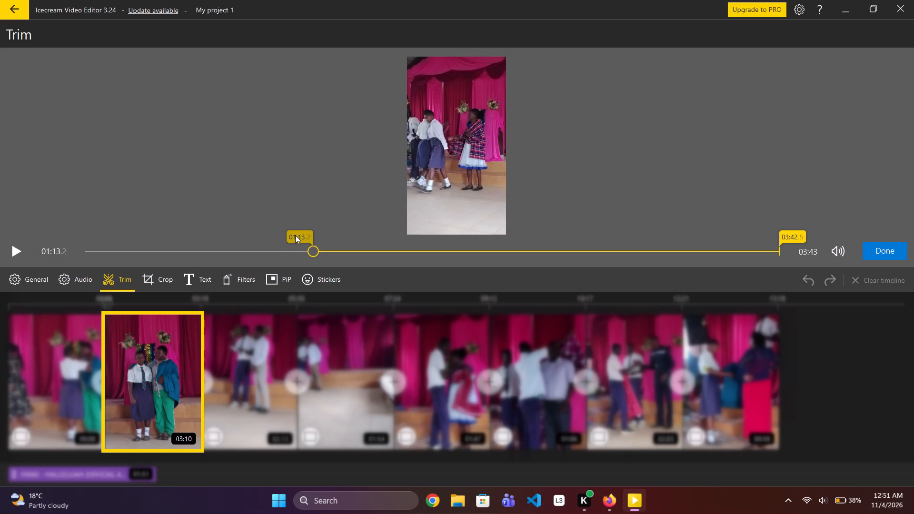
{"action": "left_click_drag", "start_coordinate": [295, 235], "coordinate": [294, 236]}
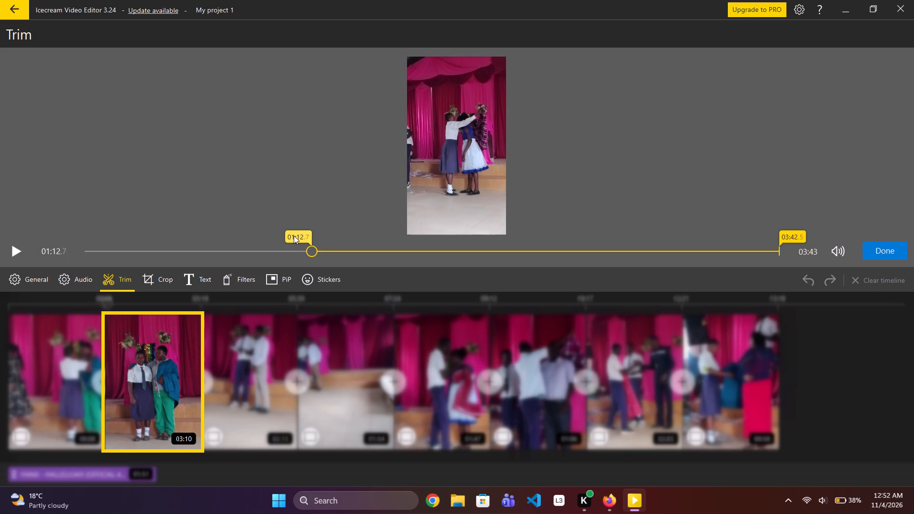
{"action": "key", "text": "space"}
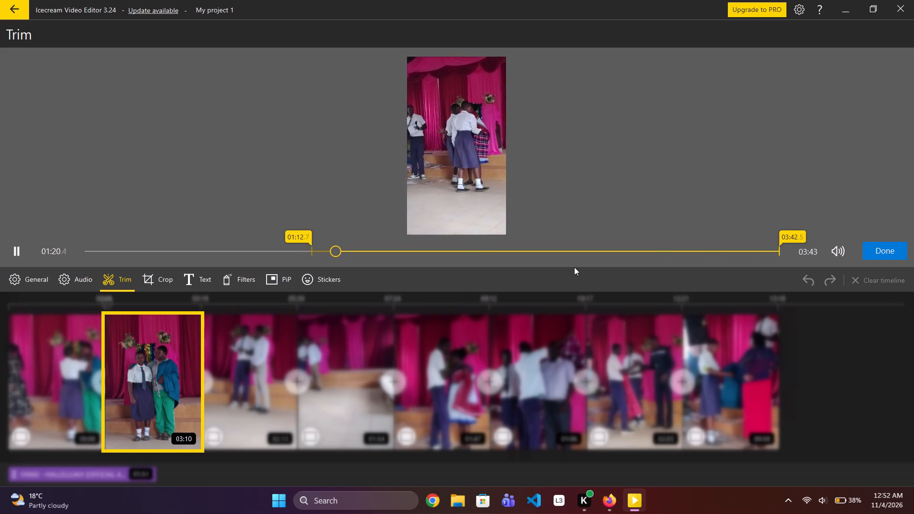
{"action": "left_click", "coordinate": [875, 249]}
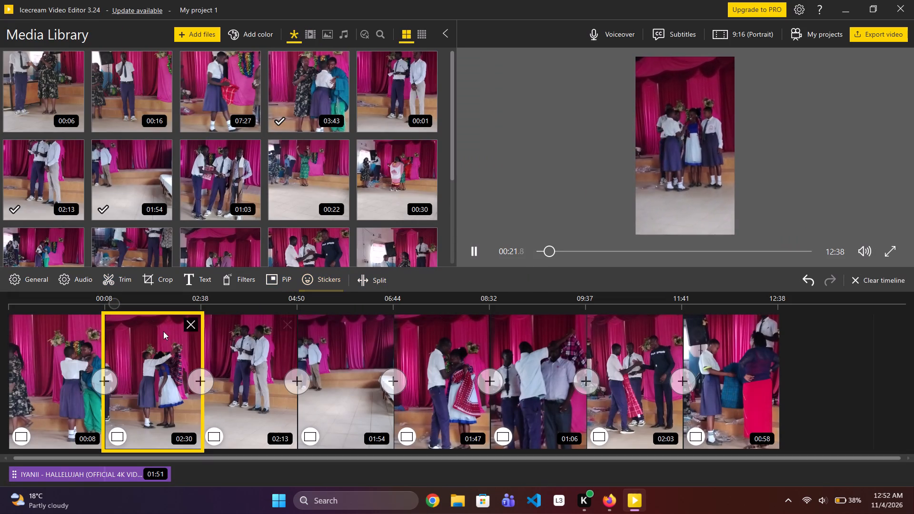
Play the timeline from the first clip and split the second clip at about 00:18.
{"action": "left_click", "coordinate": [45, 365]}
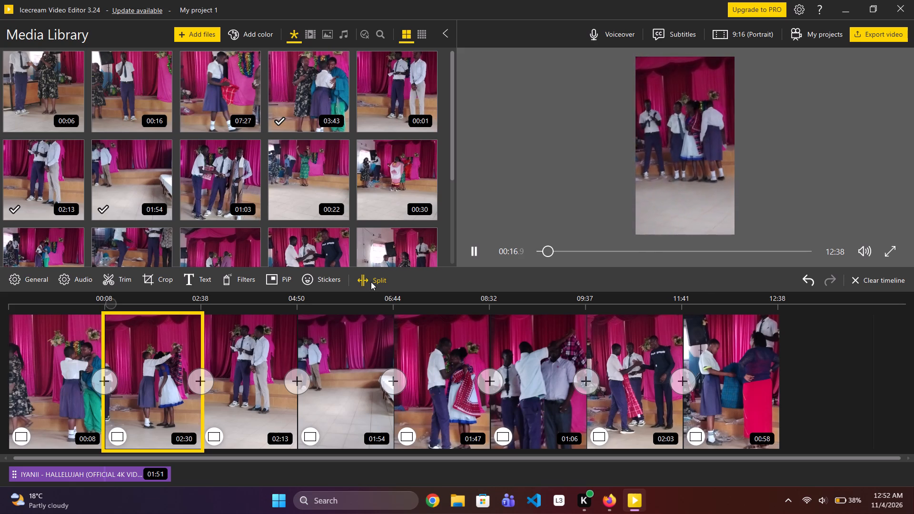
{"action": "left_click", "coordinate": [371, 282]}
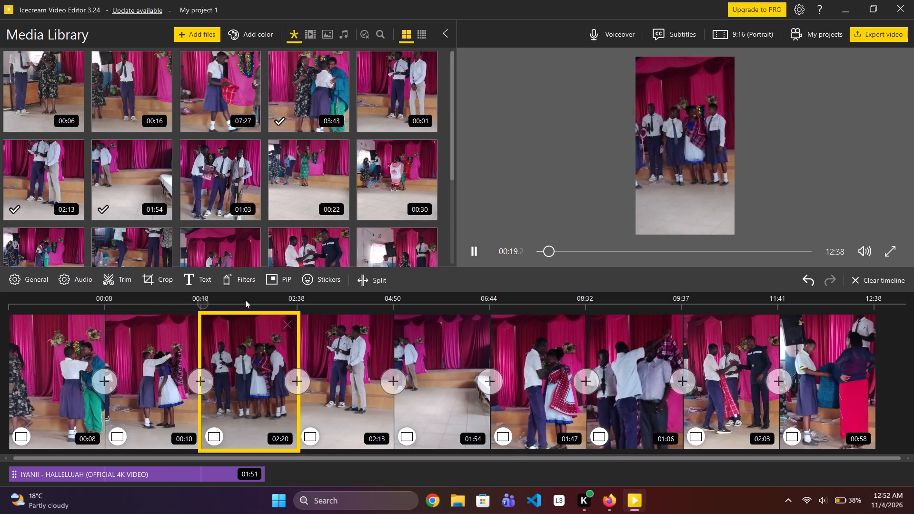
Open the 02:20 clip for trimming and move its start point forward in stages to about 02:00.4.
{"action": "left_click", "coordinate": [130, 276]}
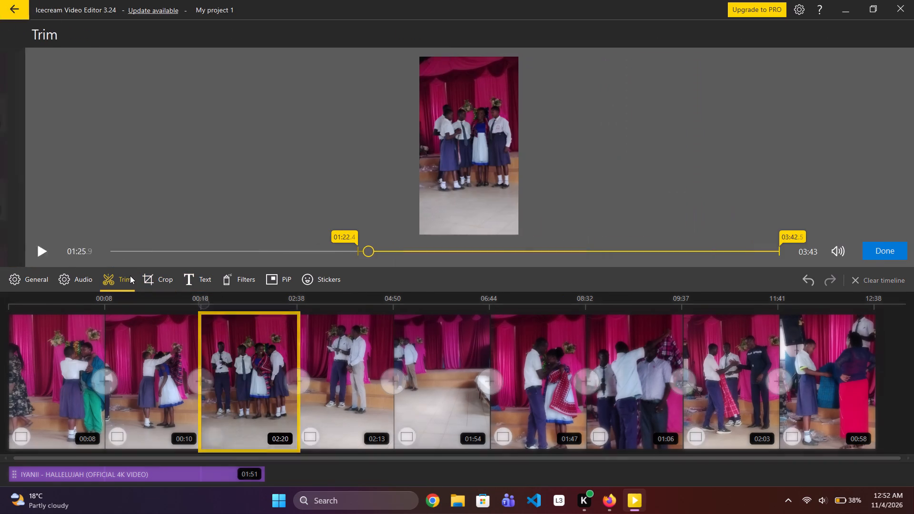
{"action": "left_click_drag", "start_coordinate": [331, 231], "coordinate": [344, 235]}
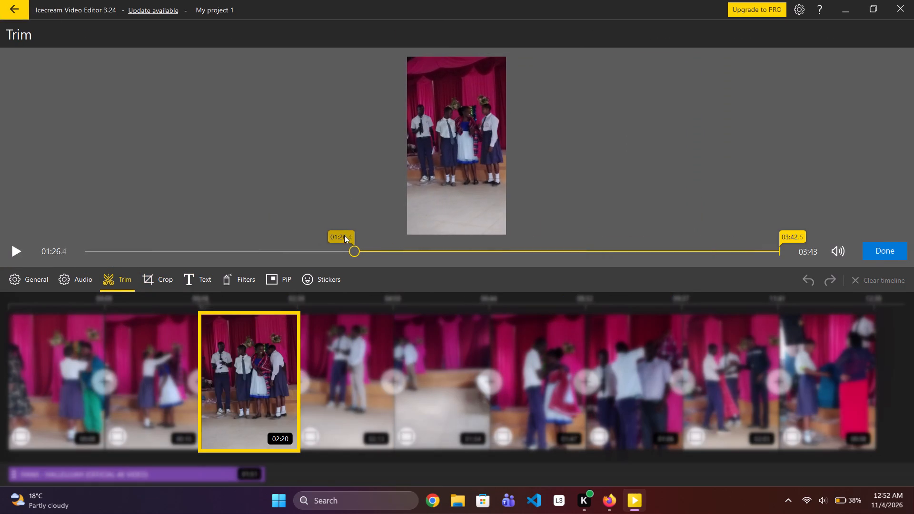
{"action": "left_click_drag", "start_coordinate": [344, 235], "coordinate": [368, 236]}
{"action": "left_click_drag", "start_coordinate": [368, 236], "coordinate": [368, 237]}
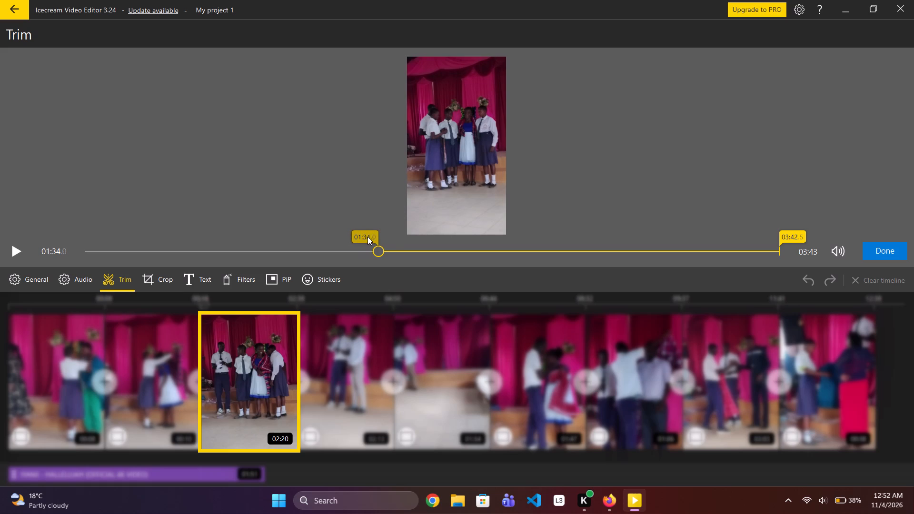
{"action": "left_click_drag", "start_coordinate": [368, 237], "coordinate": [405, 244]}
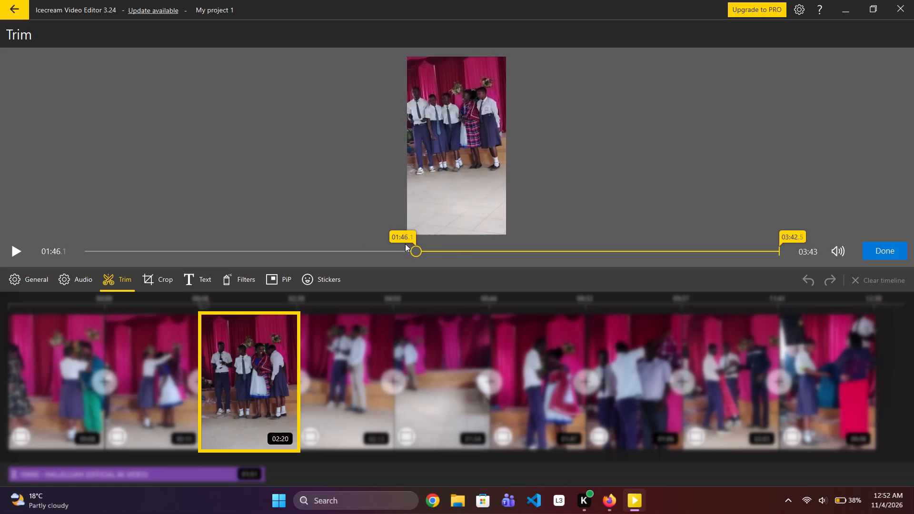
{"action": "left_click_drag", "start_coordinate": [405, 244], "coordinate": [428, 246]}
{"action": "left_click_drag", "start_coordinate": [412, 239], "coordinate": [449, 248]}
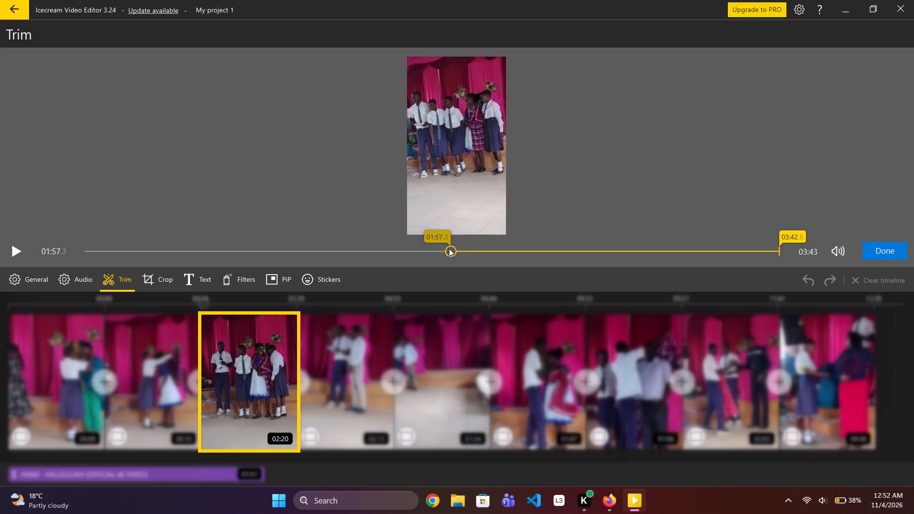
{"action": "left_click_drag", "start_coordinate": [449, 248], "coordinate": [456, 250]}
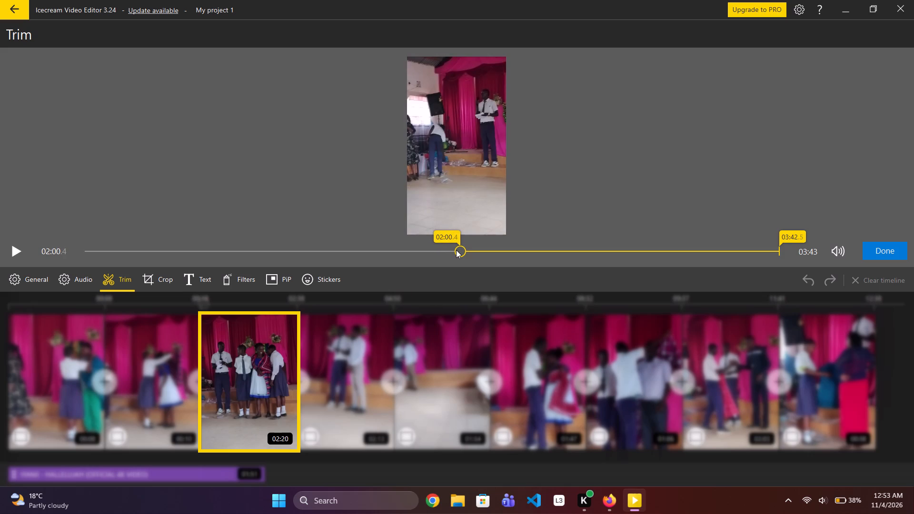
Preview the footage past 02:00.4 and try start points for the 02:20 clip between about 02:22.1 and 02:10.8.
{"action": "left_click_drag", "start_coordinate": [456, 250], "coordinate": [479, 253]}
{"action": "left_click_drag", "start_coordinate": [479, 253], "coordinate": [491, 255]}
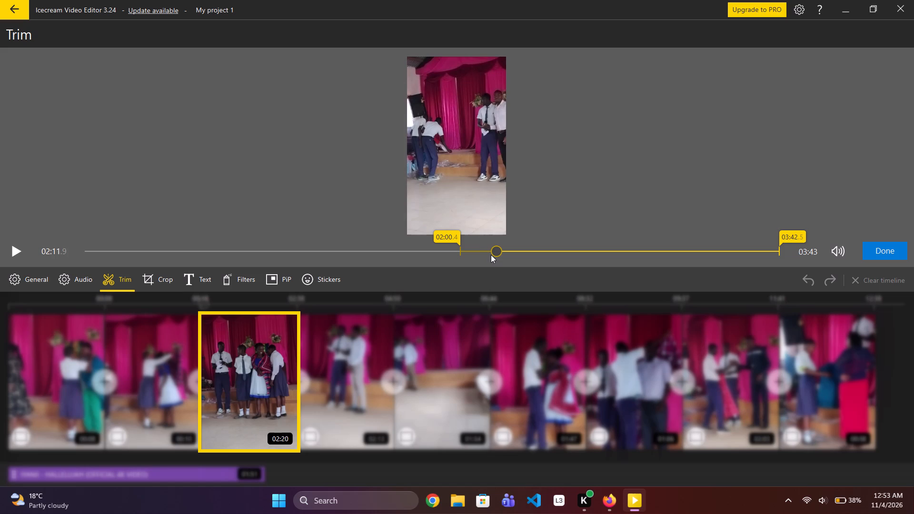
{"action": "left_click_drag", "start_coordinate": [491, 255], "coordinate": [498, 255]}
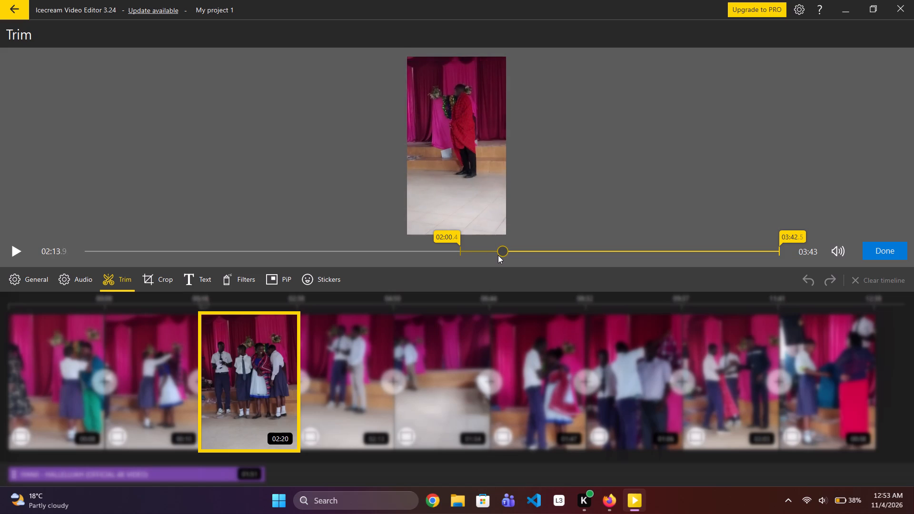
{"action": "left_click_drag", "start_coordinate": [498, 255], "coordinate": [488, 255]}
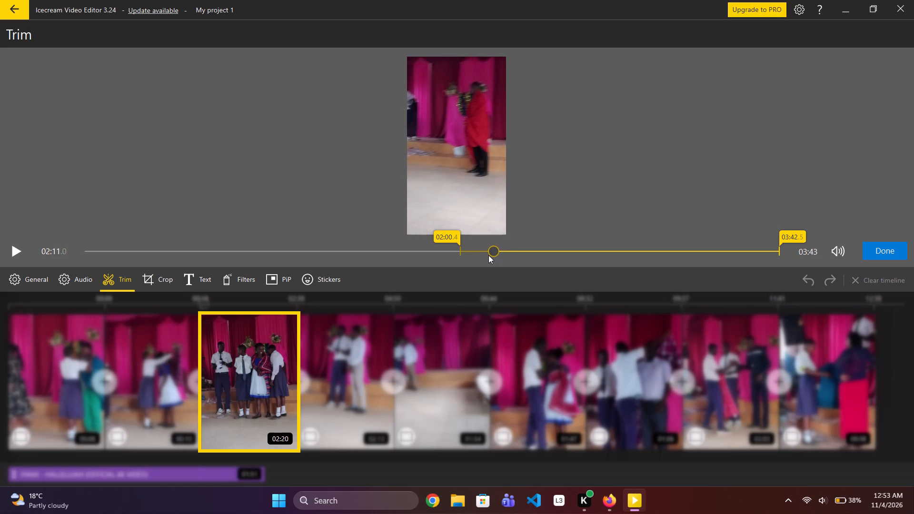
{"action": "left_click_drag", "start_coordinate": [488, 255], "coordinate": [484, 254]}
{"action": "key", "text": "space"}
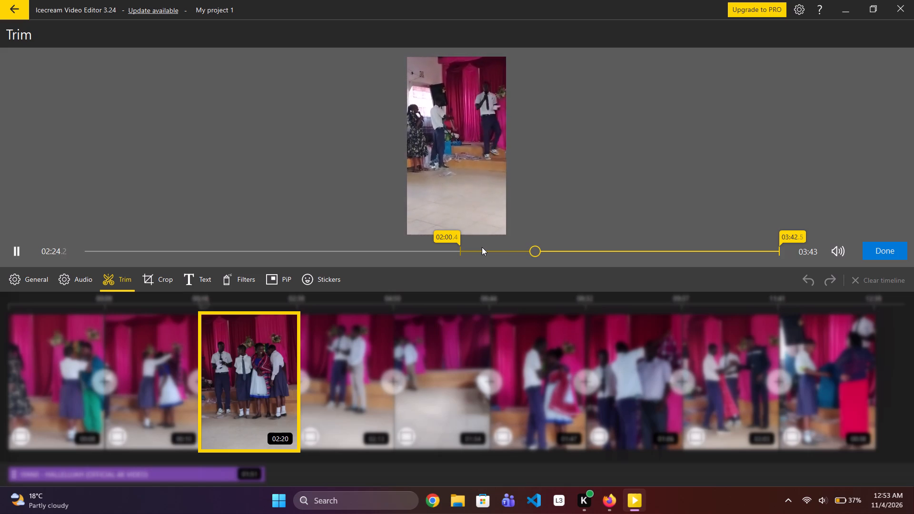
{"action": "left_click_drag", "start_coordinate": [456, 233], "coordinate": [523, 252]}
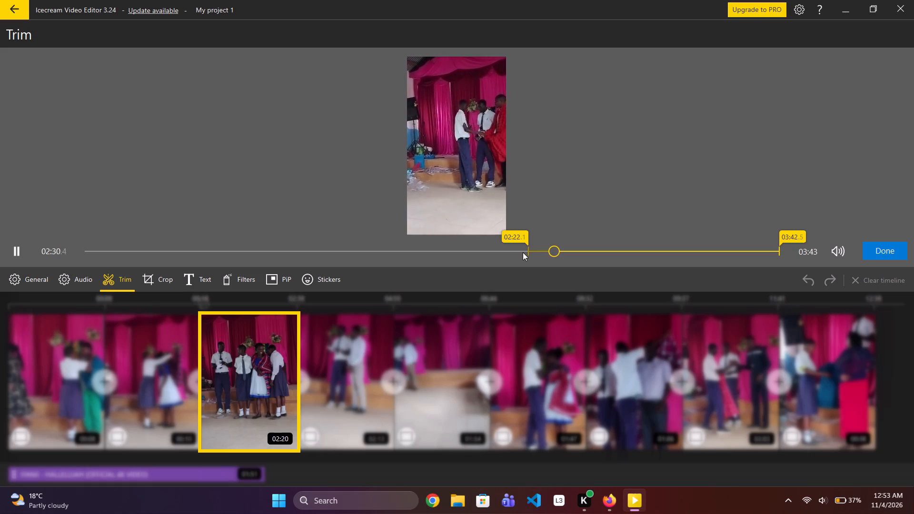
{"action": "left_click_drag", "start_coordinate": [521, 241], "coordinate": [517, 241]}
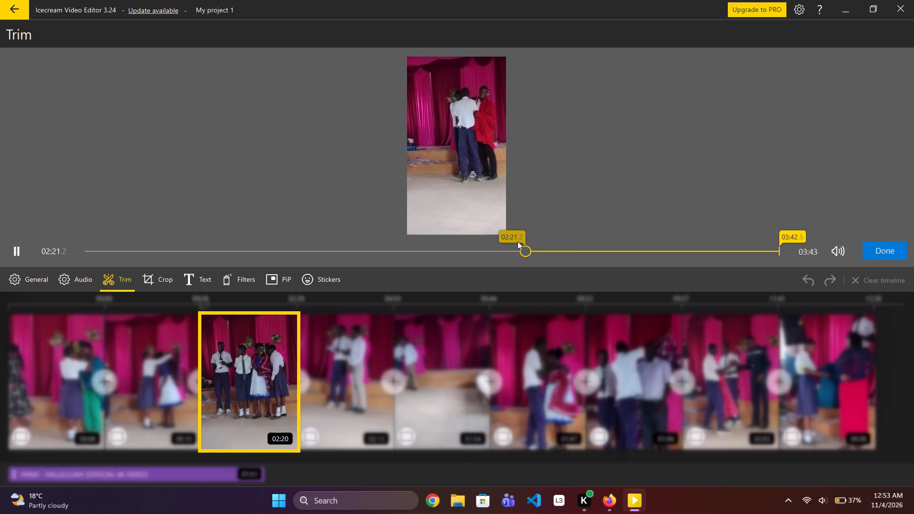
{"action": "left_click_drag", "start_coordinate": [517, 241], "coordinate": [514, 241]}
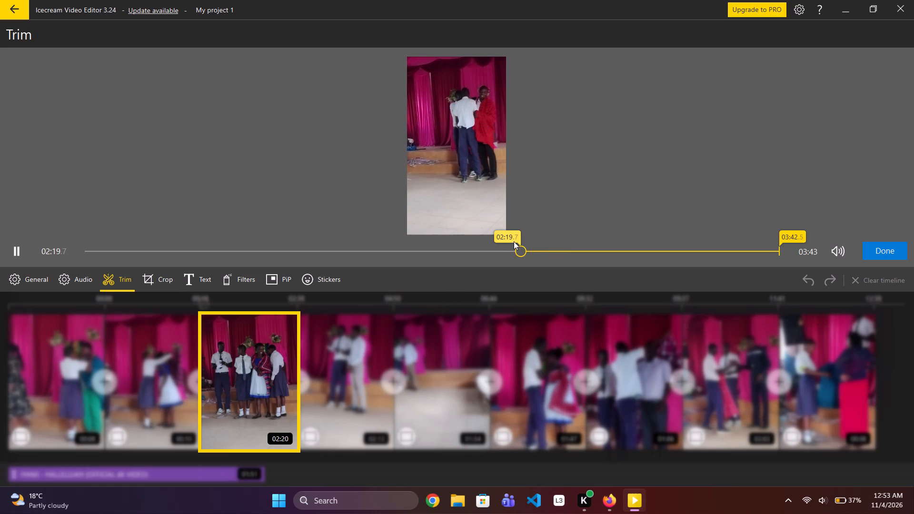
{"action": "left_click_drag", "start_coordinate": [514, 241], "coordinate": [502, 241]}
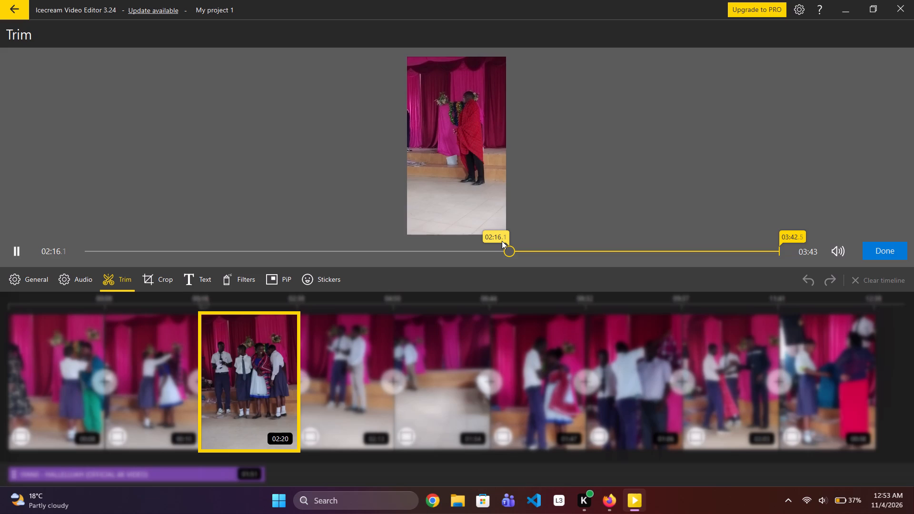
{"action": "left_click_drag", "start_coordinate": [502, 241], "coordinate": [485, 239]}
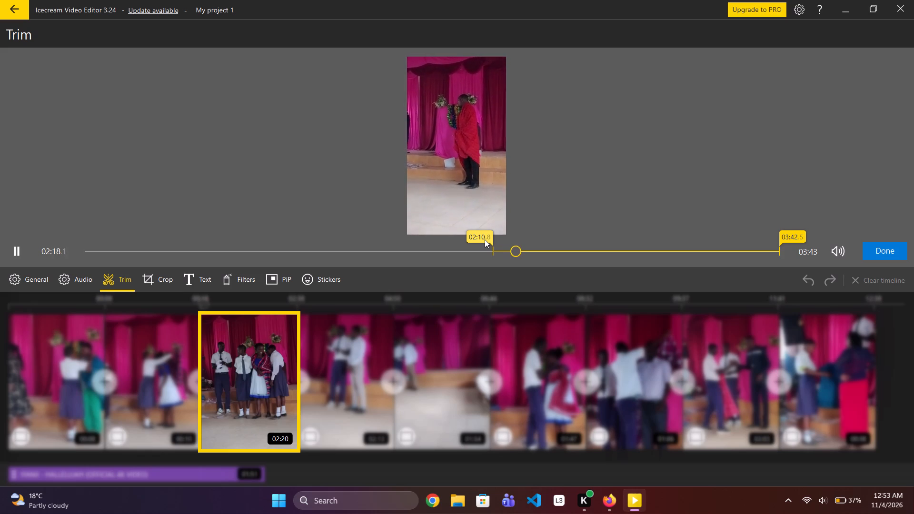
Move the clip's start point forward in stages to about 02:27.9, check the playback from there, and apply the trim.
{"action": "left_click_drag", "start_coordinate": [485, 239], "coordinate": [501, 243]}
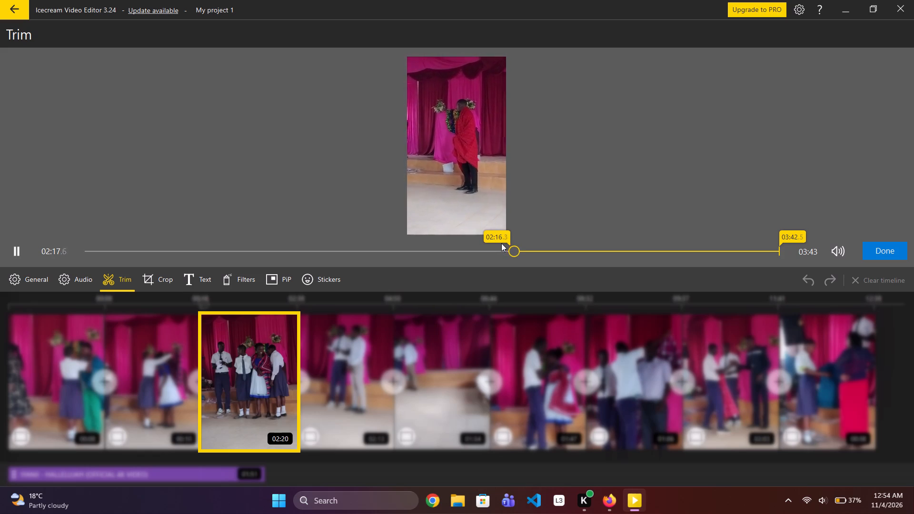
{"action": "left_click_drag", "start_coordinate": [501, 243], "coordinate": [521, 246]}
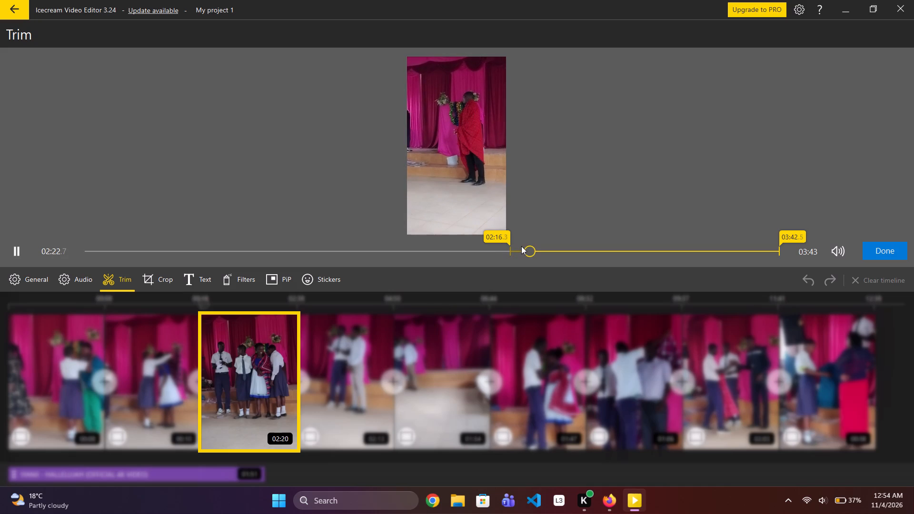
{"action": "left_click_drag", "start_coordinate": [503, 239], "coordinate": [528, 245]}
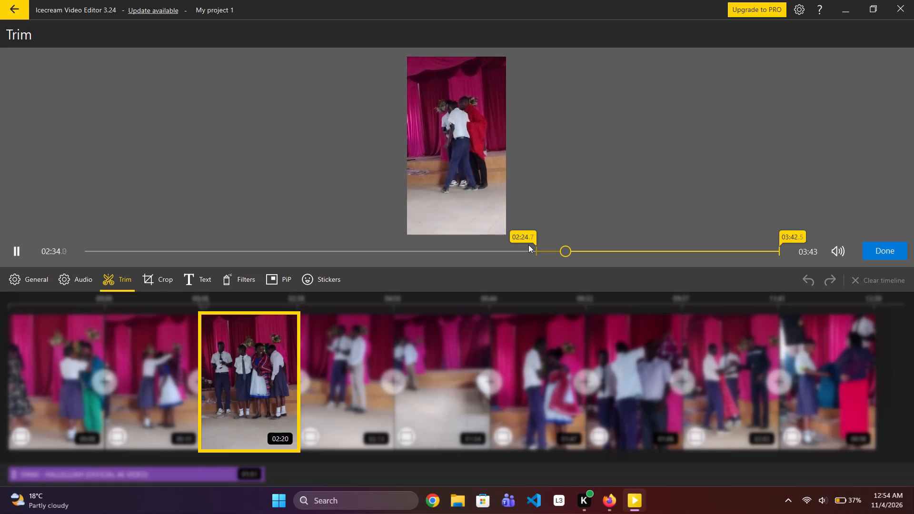
{"action": "left_click_drag", "start_coordinate": [528, 245], "coordinate": [537, 245]}
{"action": "left_click_drag", "start_coordinate": [530, 234], "coordinate": [534, 235]}
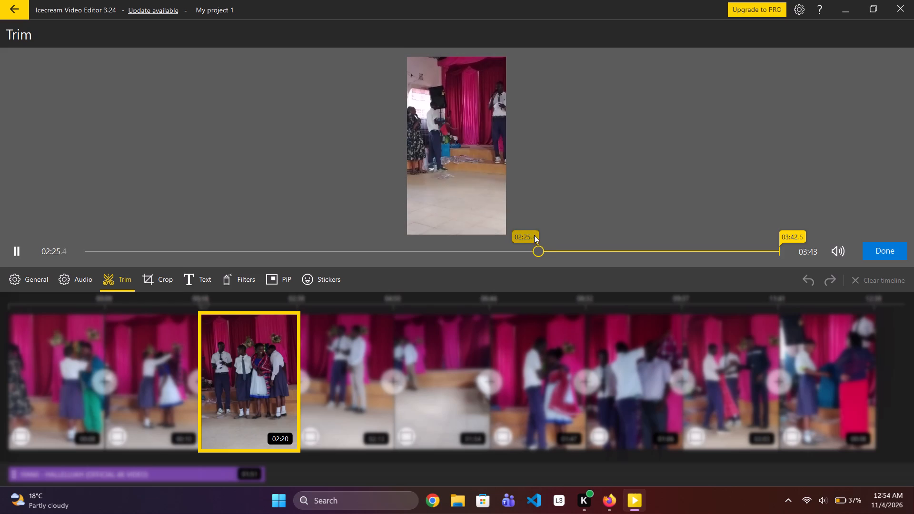
{"action": "left_click_drag", "start_coordinate": [534, 235], "coordinate": [538, 237]}
{"action": "key", "text": "space"}
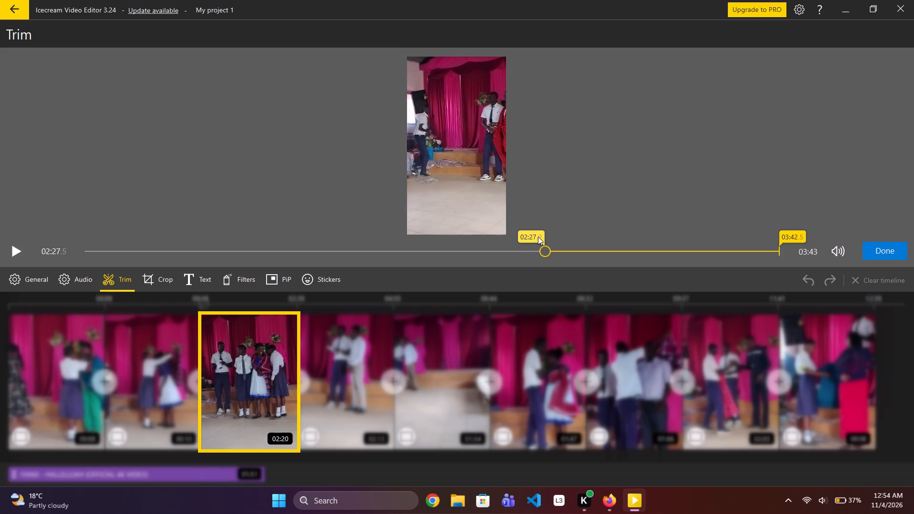
{"action": "key", "text": "space"}
{"action": "left_click", "coordinate": [538, 237]}
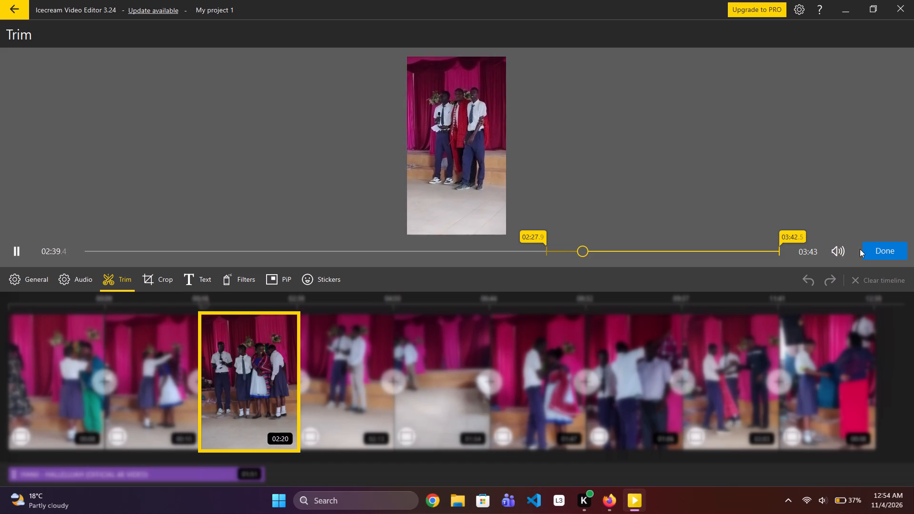
{"action": "left_click", "coordinate": [877, 249]}
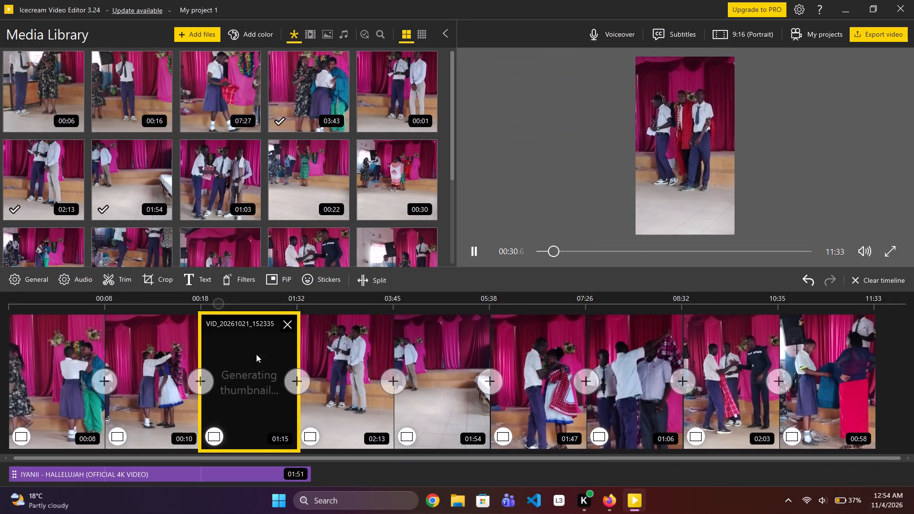
Play the timeline from the end of the second clip and split the 01:15 clip at about 00:25.
{"action": "left_click", "coordinate": [179, 349]}
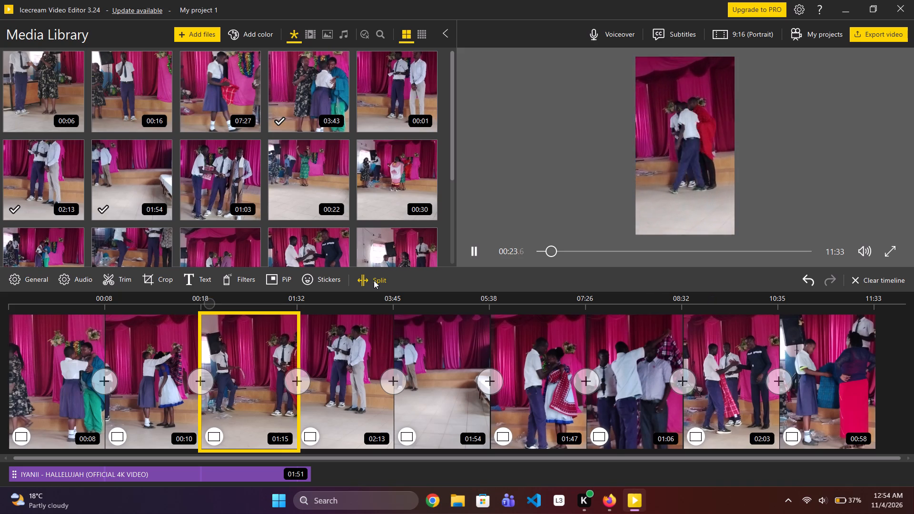
{"action": "left_click", "coordinate": [374, 280]}
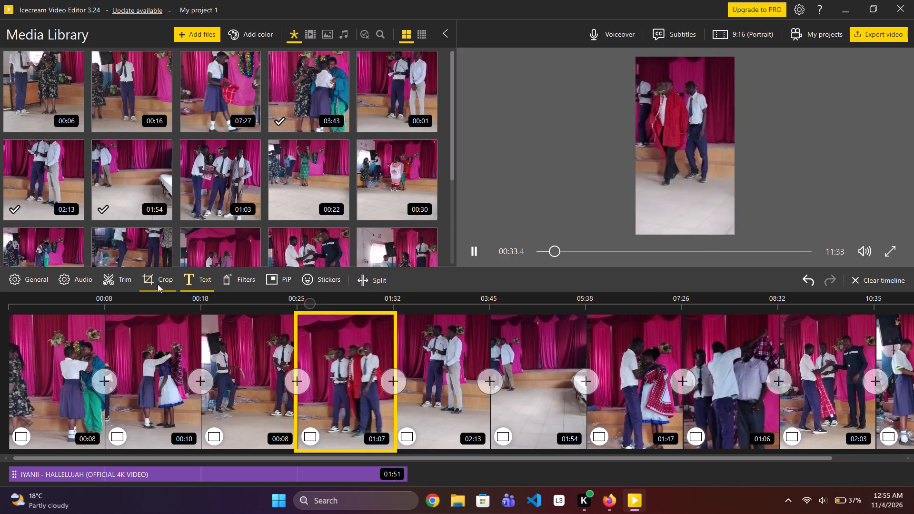
Open the 01:07 clip for trimming, play it, and adjust its start point in stages to about 02:45.5.
{"action": "left_click", "coordinate": [125, 277]}
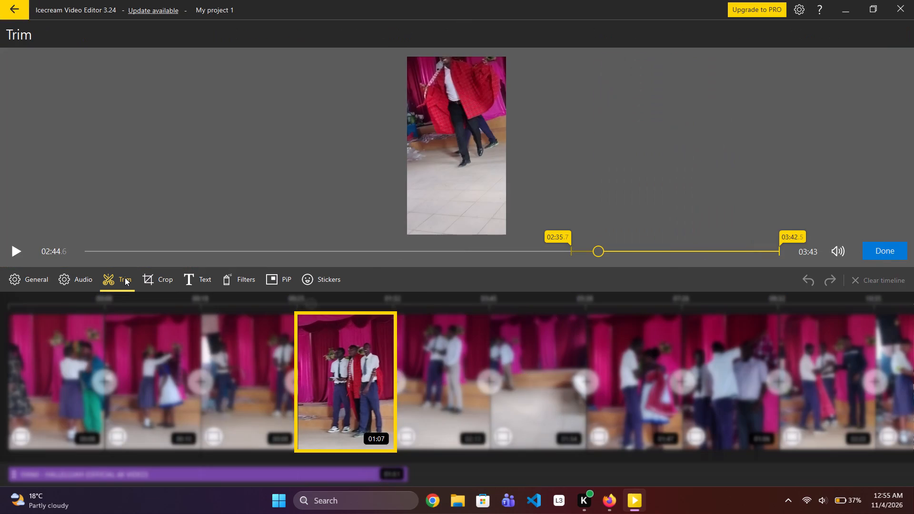
{"action": "left_click", "coordinate": [125, 277]}
{"action": "key", "text": "space"}
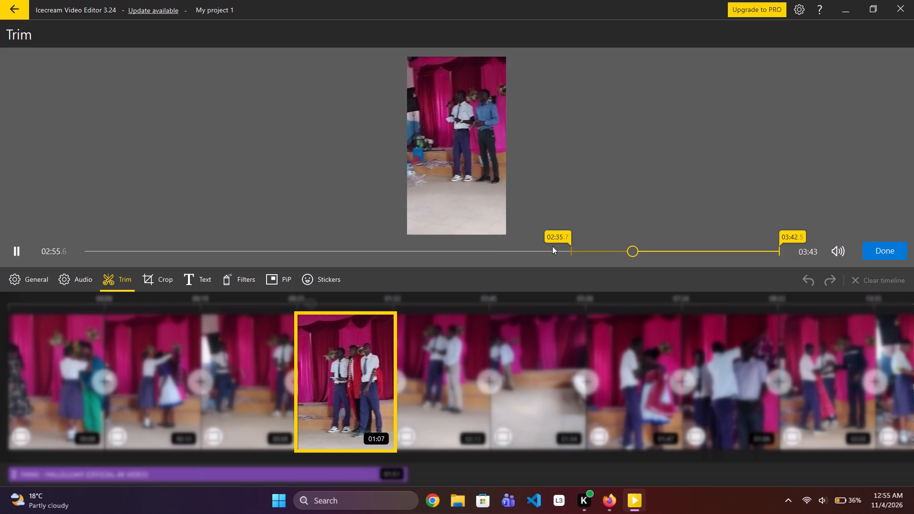
{"action": "left_click_drag", "start_coordinate": [561, 239], "coordinate": [566, 239]}
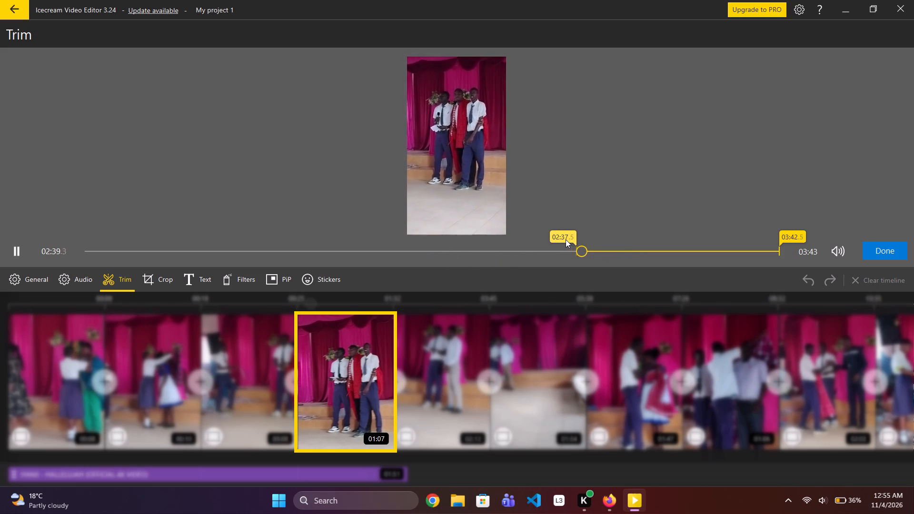
{"action": "left_click_drag", "start_coordinate": [566, 239], "coordinate": [583, 241]}
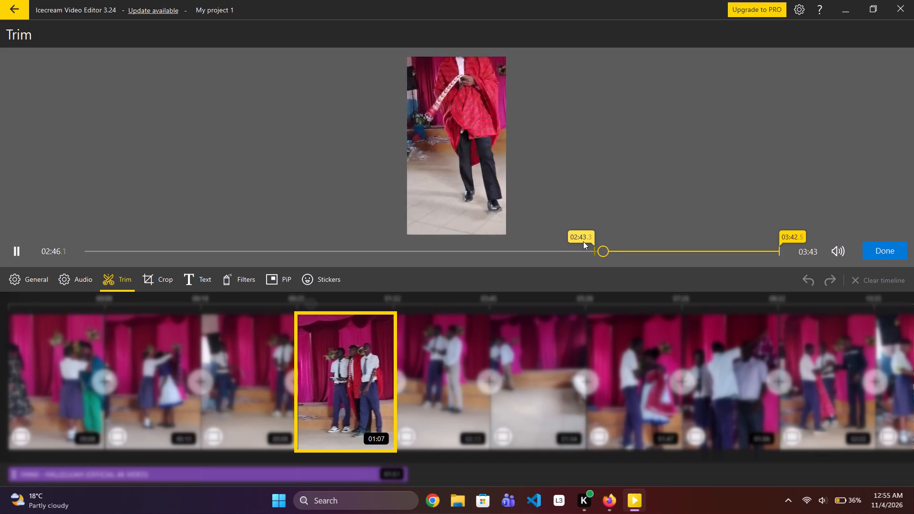
{"action": "left_click_drag", "start_coordinate": [583, 241], "coordinate": [596, 244]}
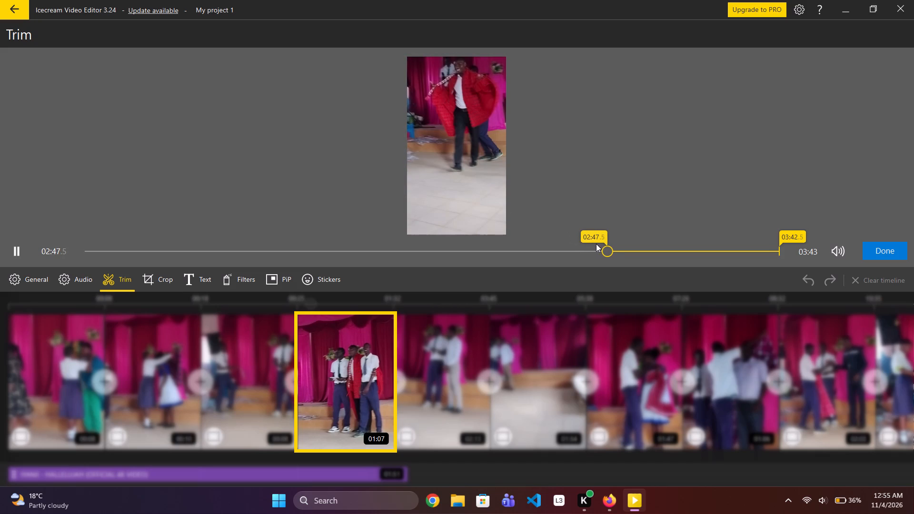
{"action": "key", "text": "space"}
{"action": "key", "text": "space"}
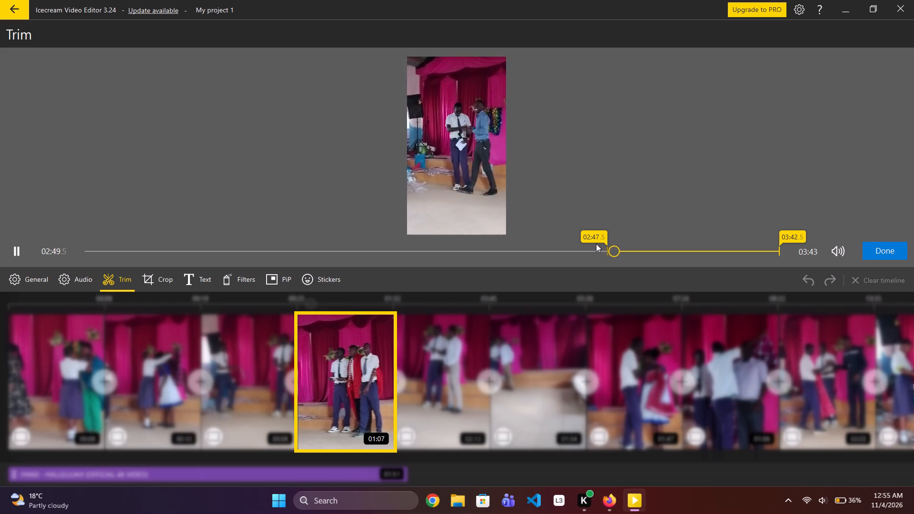
{"action": "left_click_drag", "start_coordinate": [603, 238], "coordinate": [596, 238]}
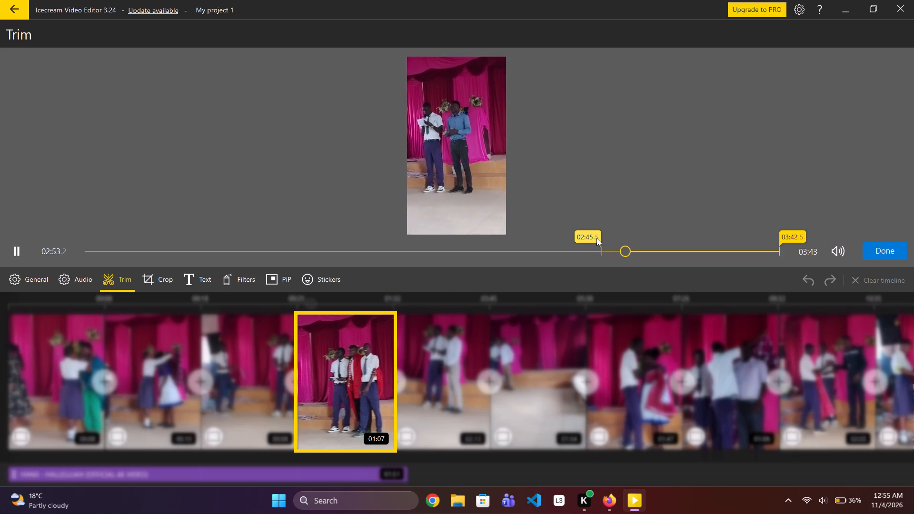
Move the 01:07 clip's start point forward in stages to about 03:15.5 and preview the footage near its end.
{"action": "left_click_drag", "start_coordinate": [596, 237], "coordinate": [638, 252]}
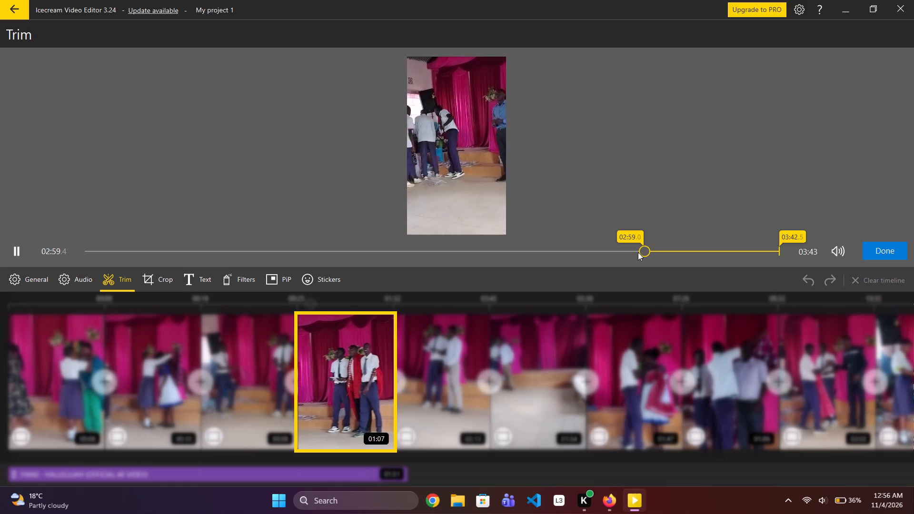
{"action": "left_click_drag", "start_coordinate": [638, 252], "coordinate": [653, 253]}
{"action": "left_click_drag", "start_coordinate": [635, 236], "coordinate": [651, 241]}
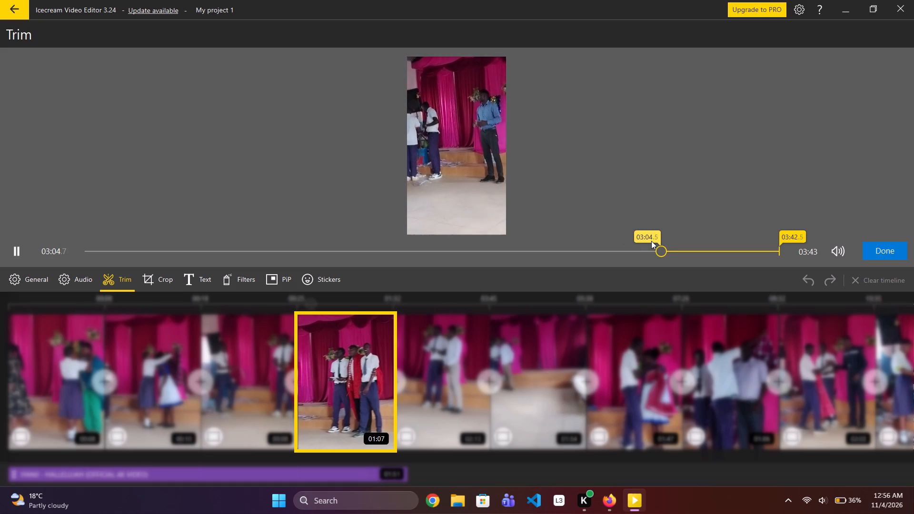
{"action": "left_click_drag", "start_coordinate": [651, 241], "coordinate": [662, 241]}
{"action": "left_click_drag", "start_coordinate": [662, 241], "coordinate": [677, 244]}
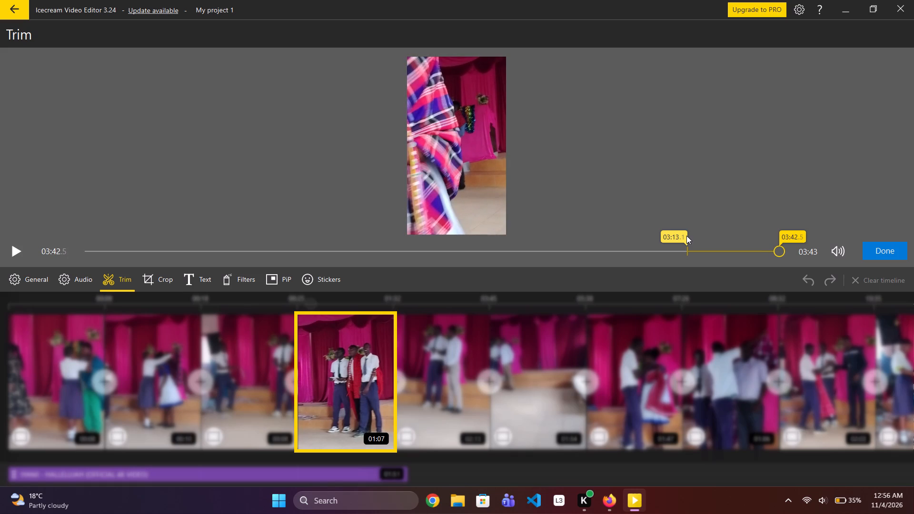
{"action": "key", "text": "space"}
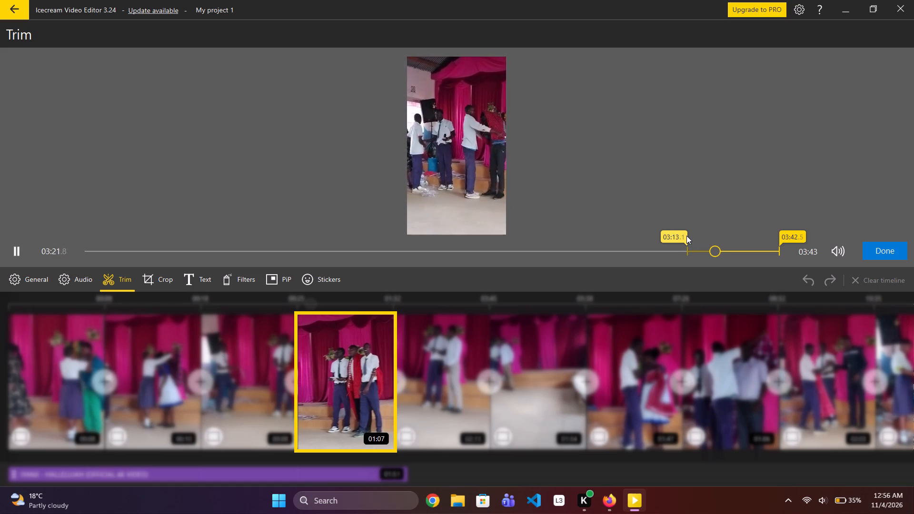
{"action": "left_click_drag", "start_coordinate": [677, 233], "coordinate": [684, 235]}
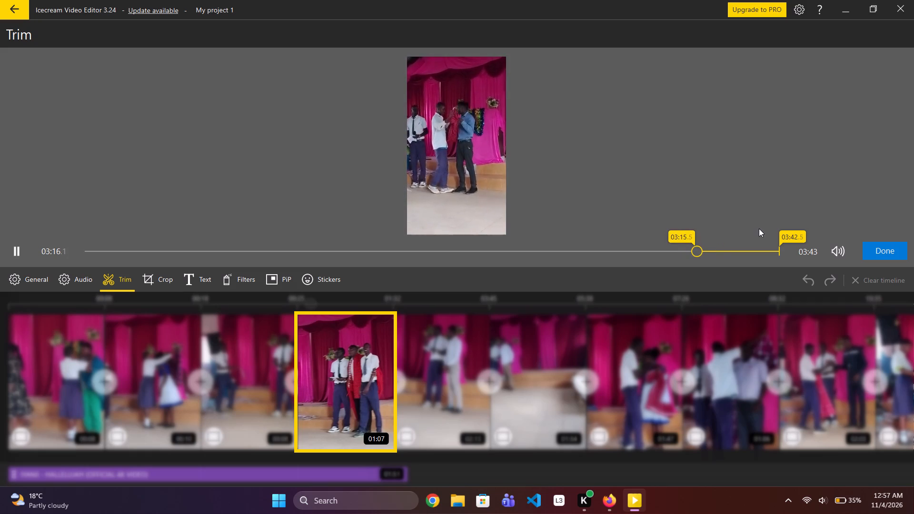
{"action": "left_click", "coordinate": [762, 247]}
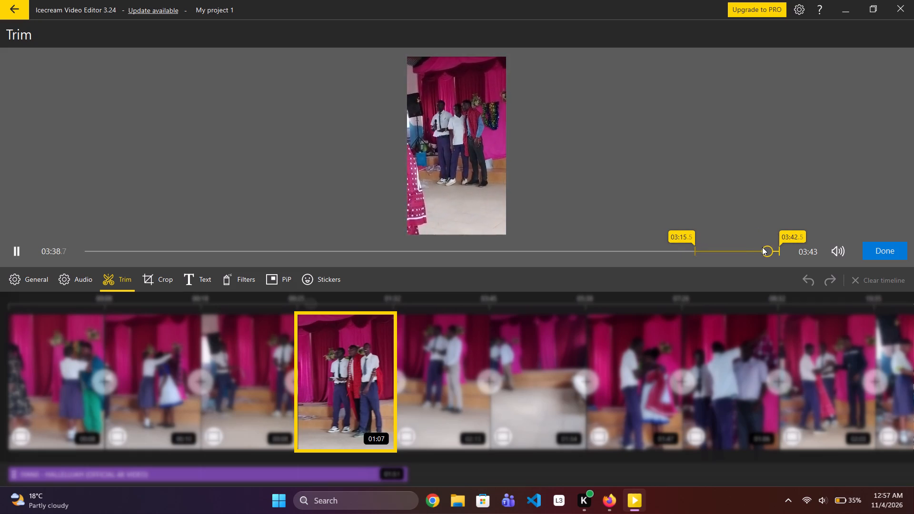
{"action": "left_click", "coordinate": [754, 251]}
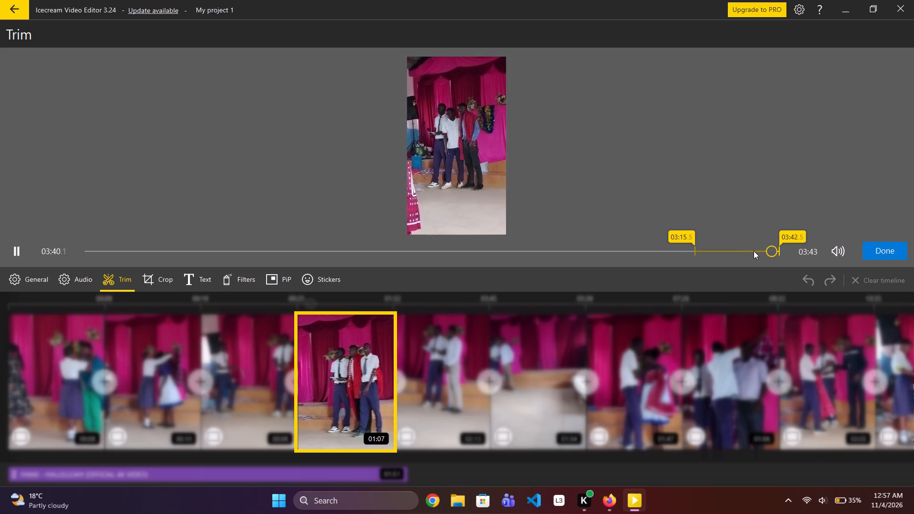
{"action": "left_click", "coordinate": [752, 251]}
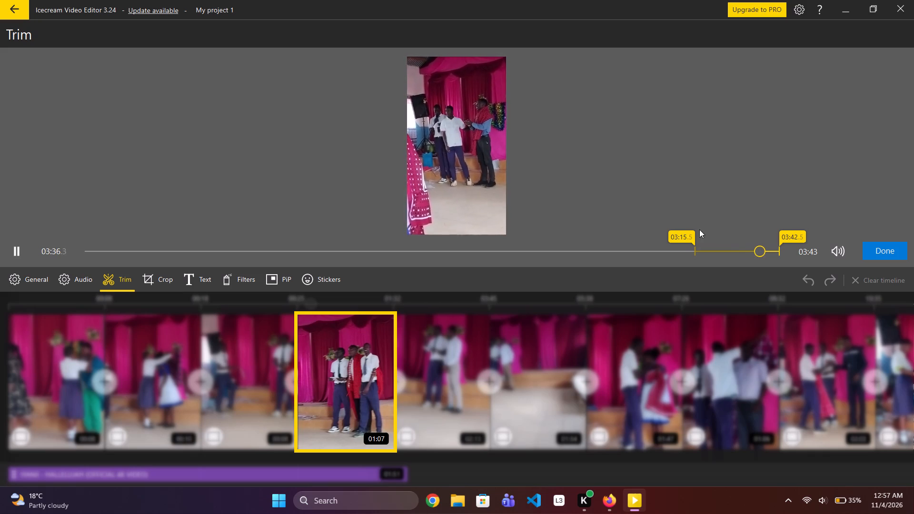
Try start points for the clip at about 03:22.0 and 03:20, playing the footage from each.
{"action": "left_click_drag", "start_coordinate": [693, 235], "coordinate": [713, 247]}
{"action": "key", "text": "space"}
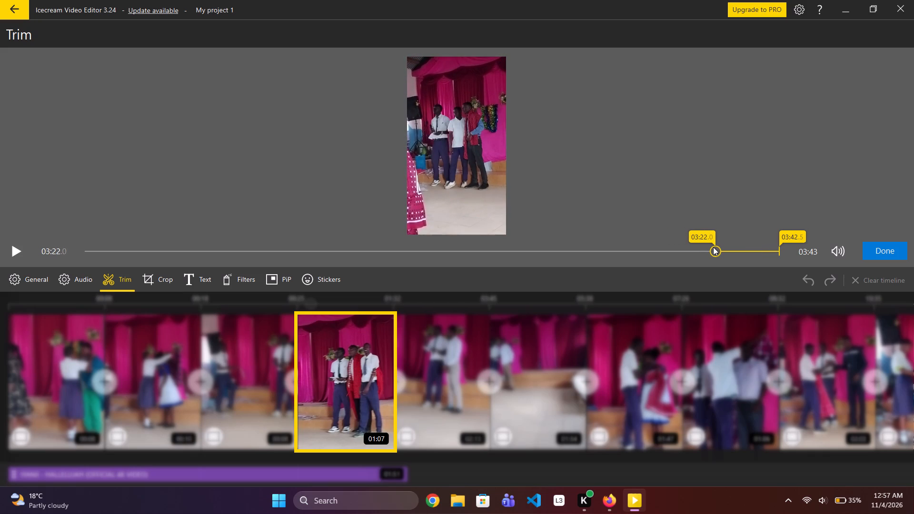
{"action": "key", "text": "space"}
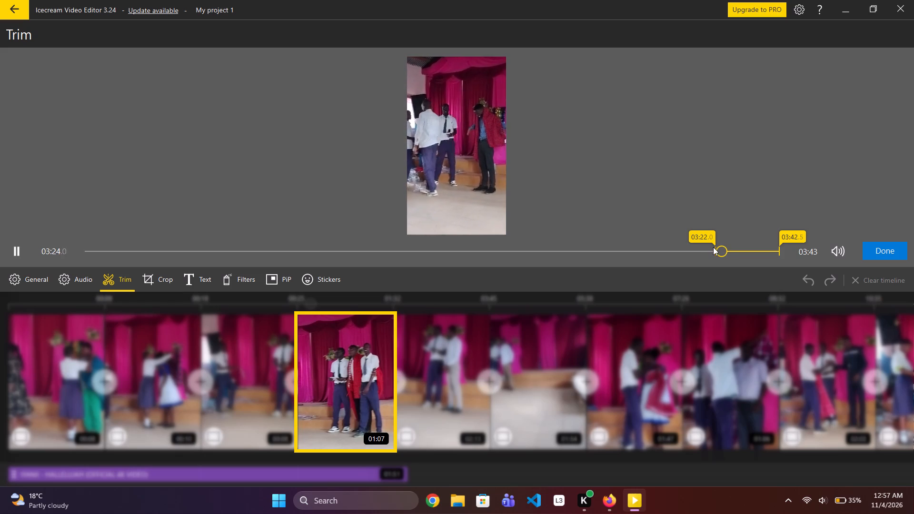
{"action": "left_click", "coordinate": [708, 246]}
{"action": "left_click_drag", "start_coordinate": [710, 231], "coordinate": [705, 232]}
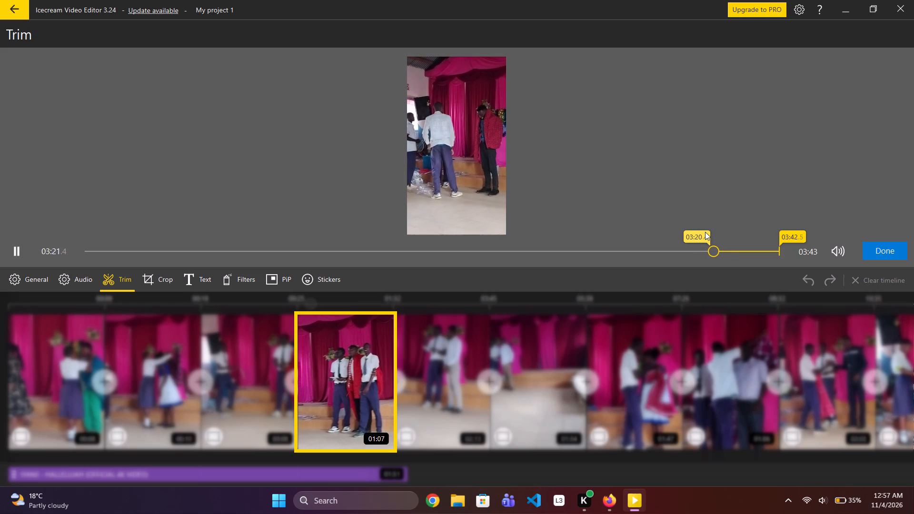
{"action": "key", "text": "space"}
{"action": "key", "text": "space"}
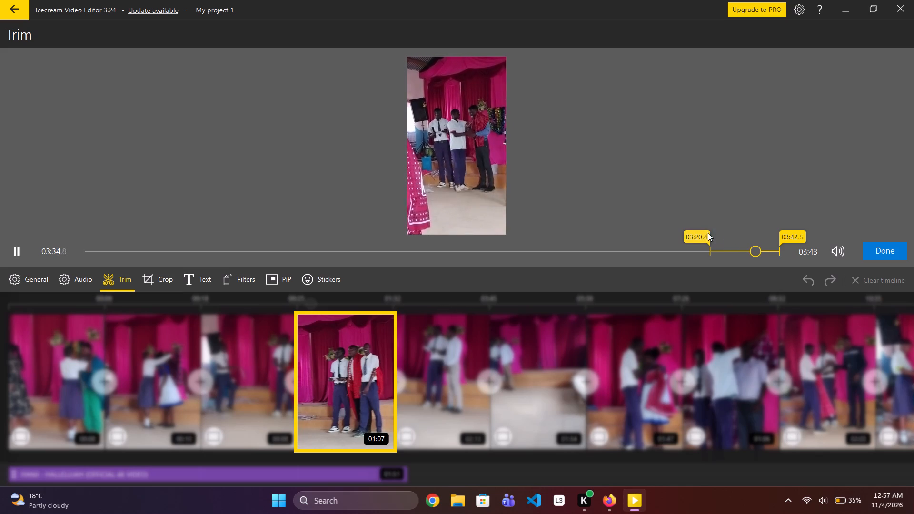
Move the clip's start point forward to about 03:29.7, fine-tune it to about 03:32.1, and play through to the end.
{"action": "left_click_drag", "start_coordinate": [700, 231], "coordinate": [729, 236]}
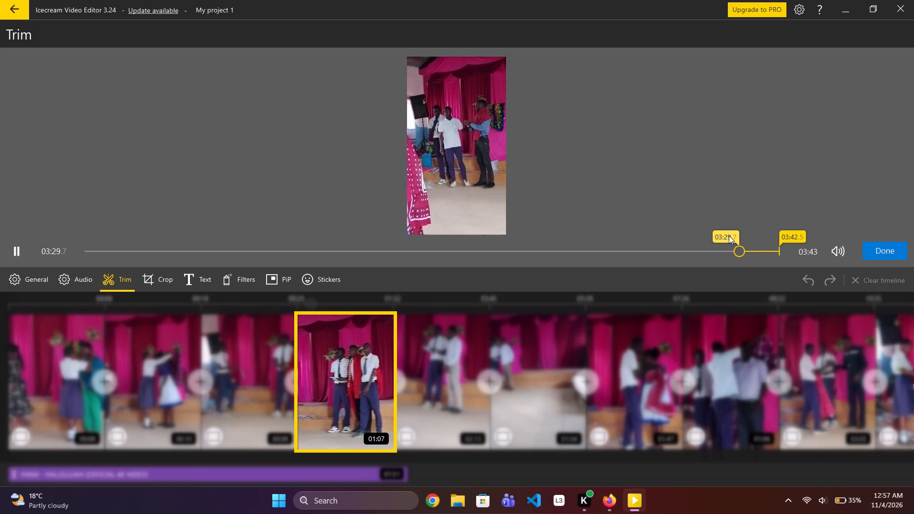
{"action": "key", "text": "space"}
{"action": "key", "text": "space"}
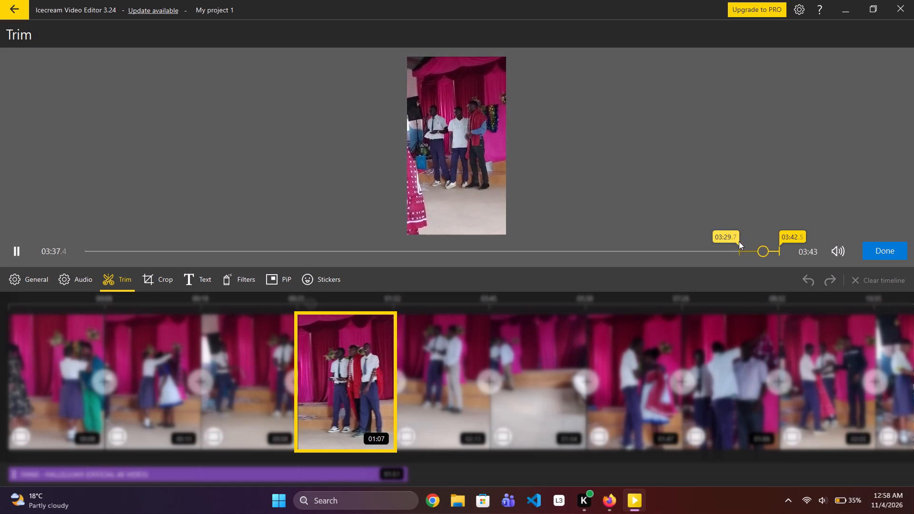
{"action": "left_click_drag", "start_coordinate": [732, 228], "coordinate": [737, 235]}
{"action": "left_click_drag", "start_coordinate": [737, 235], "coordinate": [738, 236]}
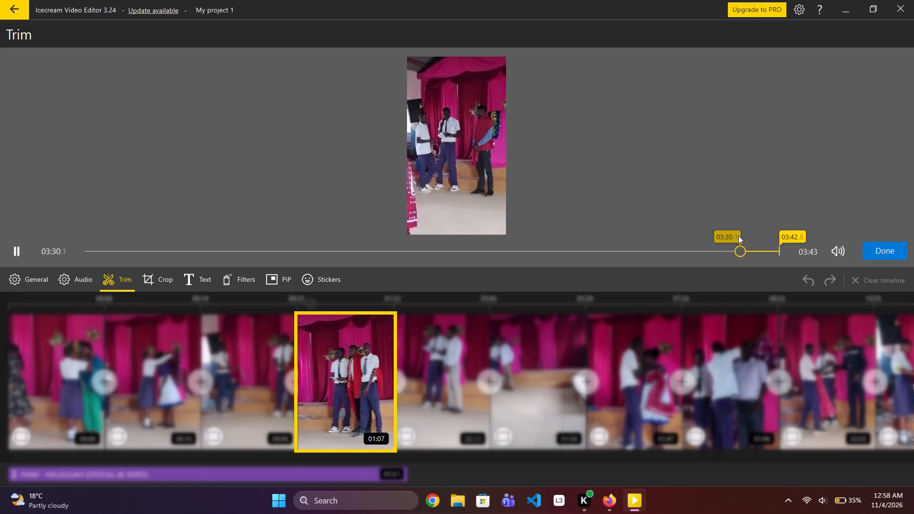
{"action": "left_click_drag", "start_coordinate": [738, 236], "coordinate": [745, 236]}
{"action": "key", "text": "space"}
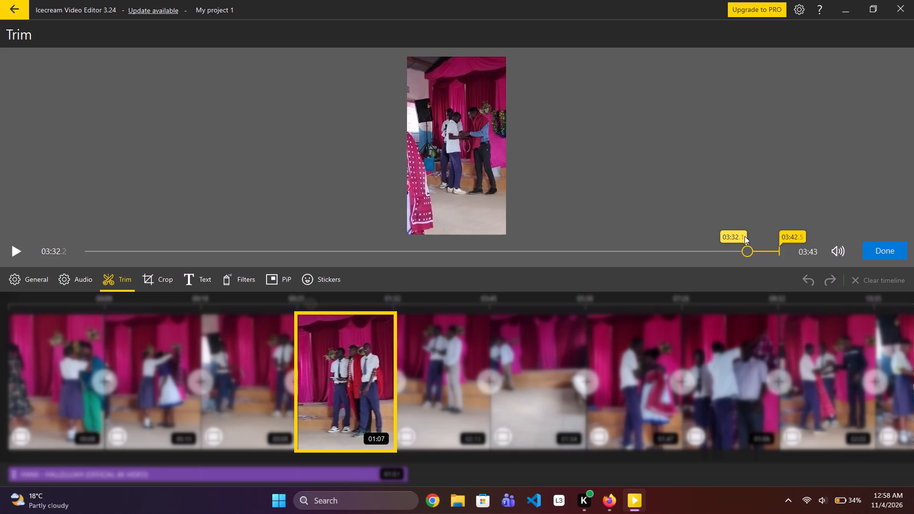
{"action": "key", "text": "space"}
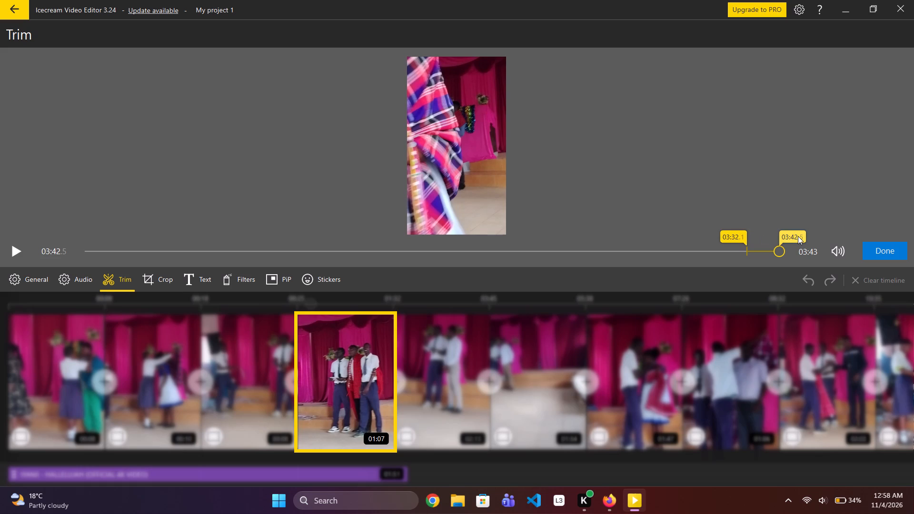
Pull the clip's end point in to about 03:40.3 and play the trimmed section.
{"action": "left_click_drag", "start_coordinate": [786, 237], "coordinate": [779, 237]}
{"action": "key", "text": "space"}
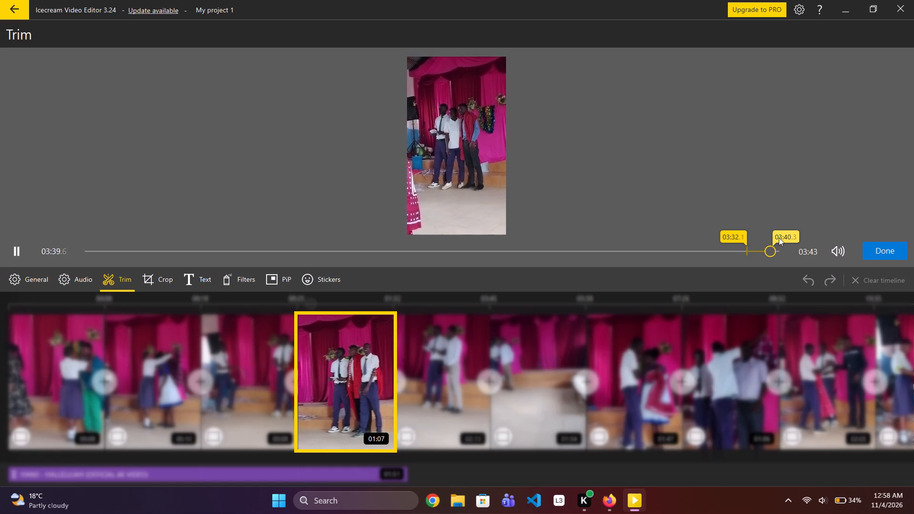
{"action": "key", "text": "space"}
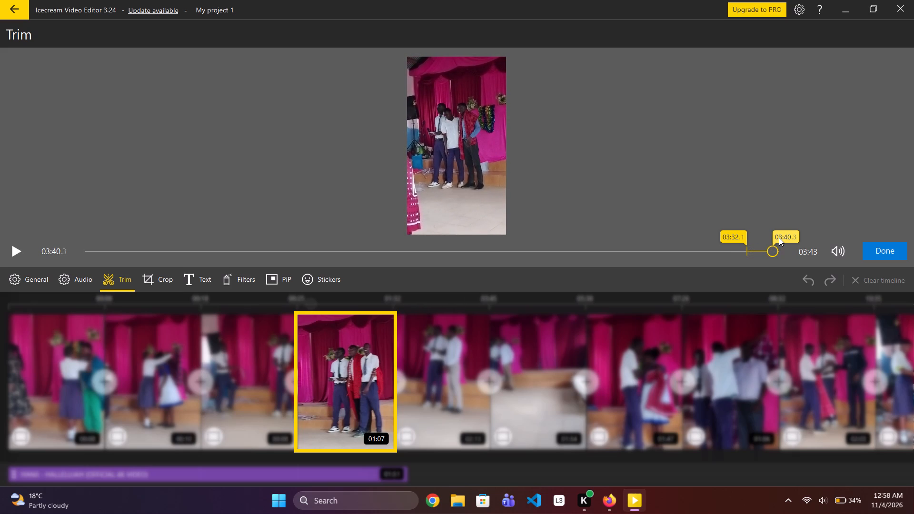
Move the clip's start point back in stages to about 03:18.9, playing the footage after each adjustment.
{"action": "left_click_drag", "start_coordinate": [745, 235], "coordinate": [726, 240]}
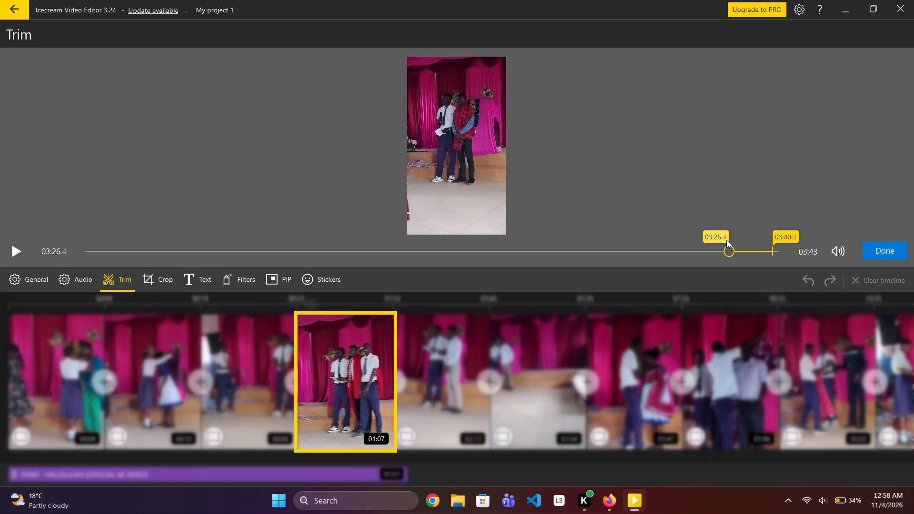
{"action": "key", "text": "space"}
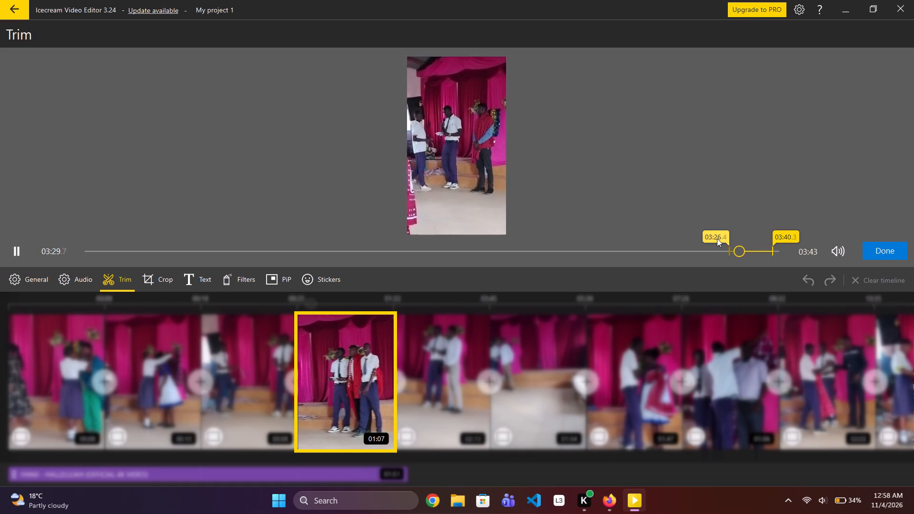
{"action": "left_click_drag", "start_coordinate": [717, 238], "coordinate": [707, 238]}
{"action": "key", "text": "space"}
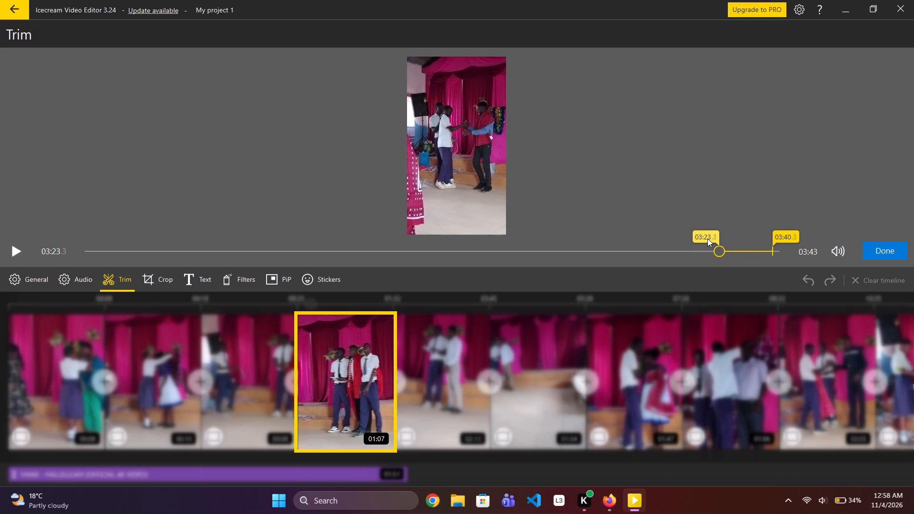
{"action": "key", "text": "space"}
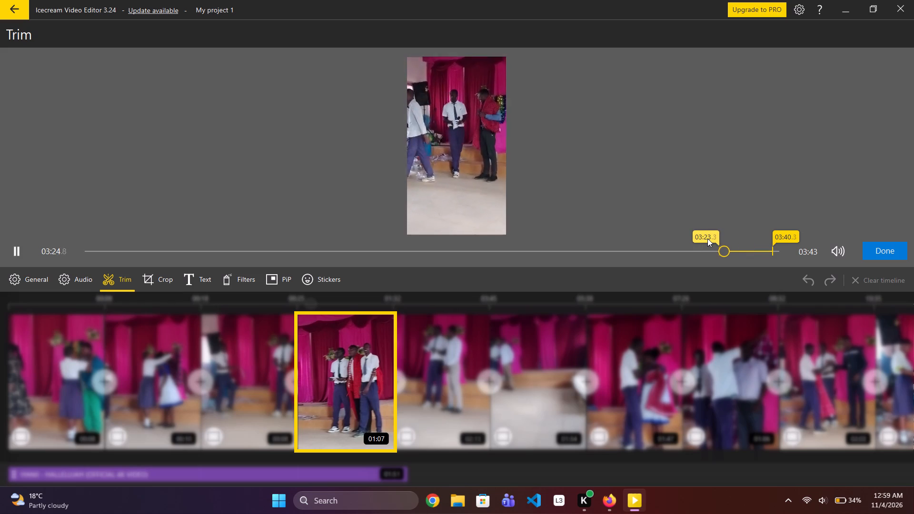
{"action": "left_click_drag", "start_coordinate": [705, 238], "coordinate": [692, 234]}
{"action": "key", "text": "space"}
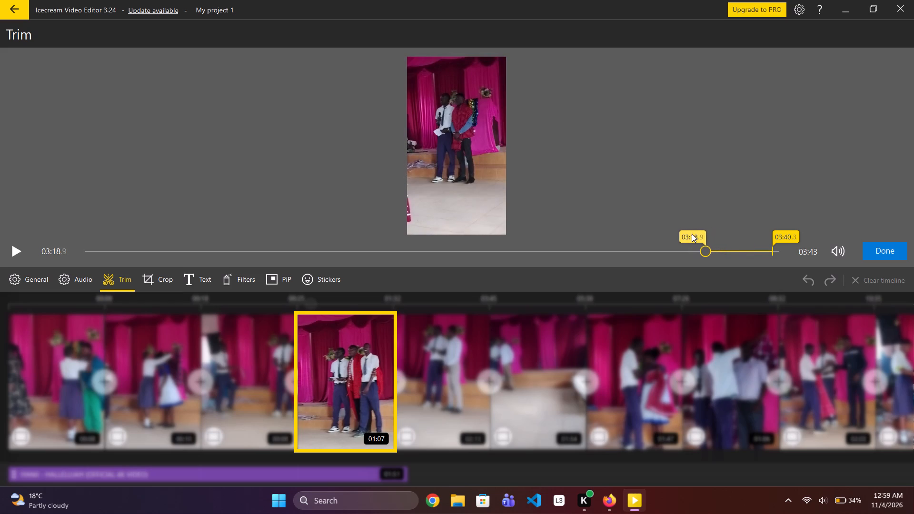
{"action": "key", "text": "space"}
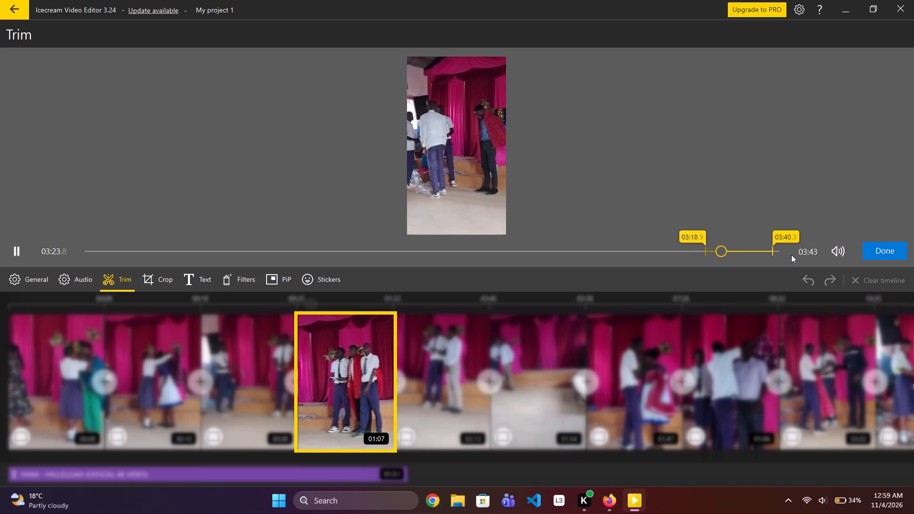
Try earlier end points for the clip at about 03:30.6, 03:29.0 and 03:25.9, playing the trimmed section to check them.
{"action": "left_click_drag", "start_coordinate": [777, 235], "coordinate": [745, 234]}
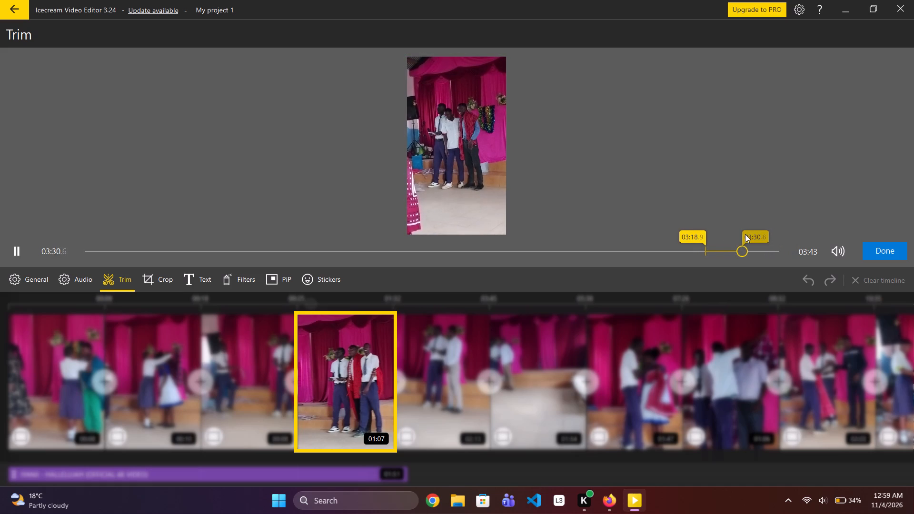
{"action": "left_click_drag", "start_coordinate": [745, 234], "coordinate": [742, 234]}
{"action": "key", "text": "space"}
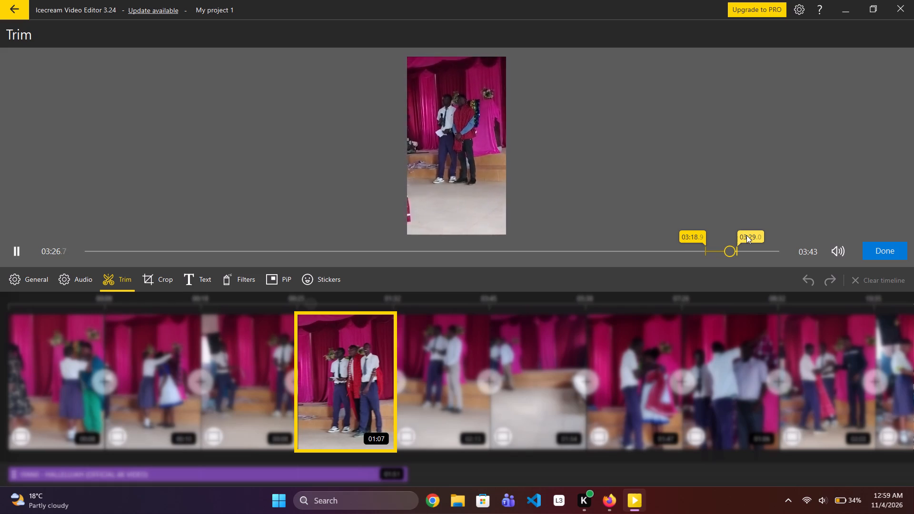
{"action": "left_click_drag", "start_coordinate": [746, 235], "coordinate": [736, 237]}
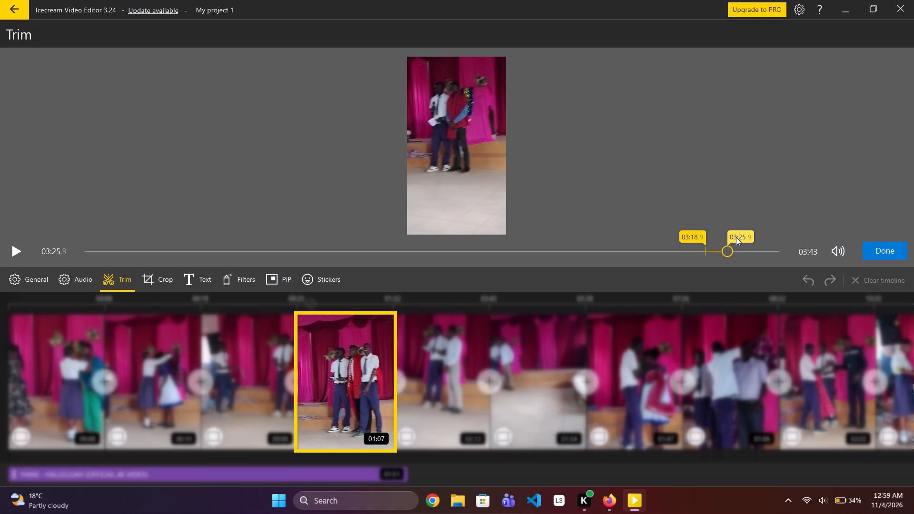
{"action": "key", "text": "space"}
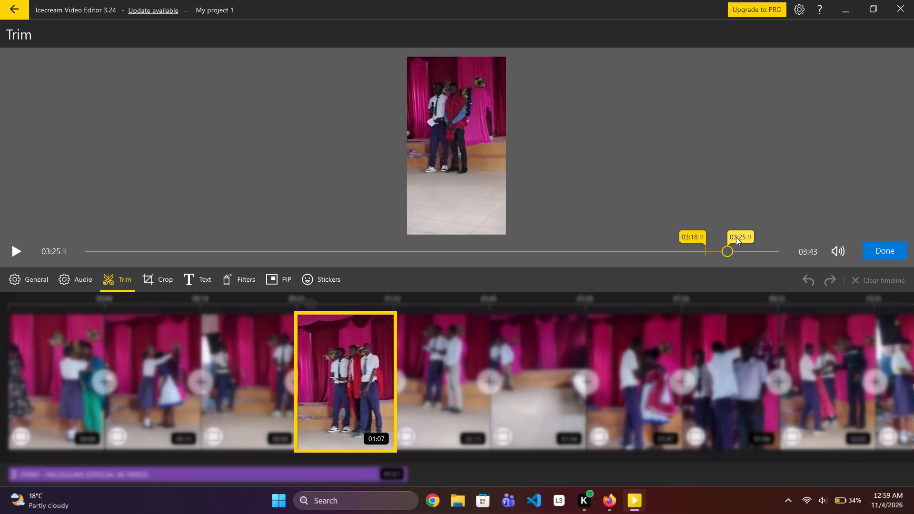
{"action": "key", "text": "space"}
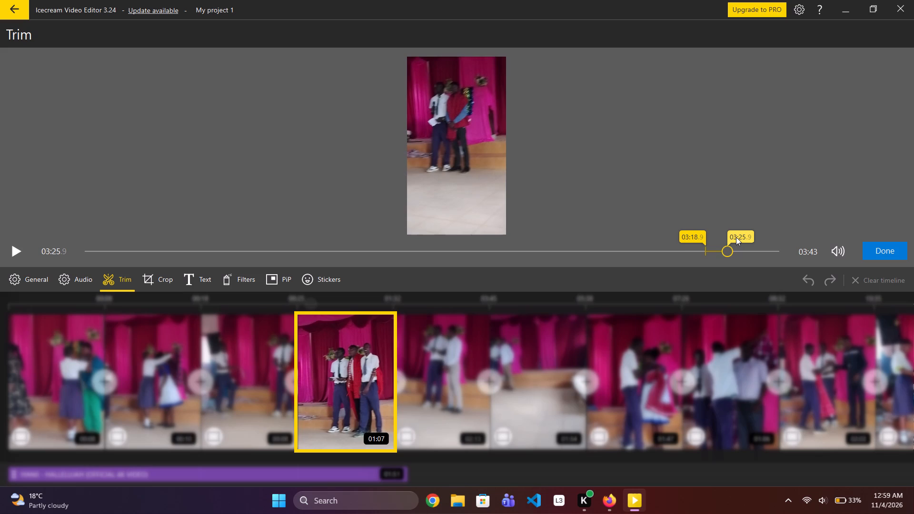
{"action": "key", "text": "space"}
Move the clip's end point out to about 03:33.9, play the trimmed section, and apply the trim.
{"action": "left_click_drag", "start_coordinate": [745, 237], "coordinate": [770, 240]}
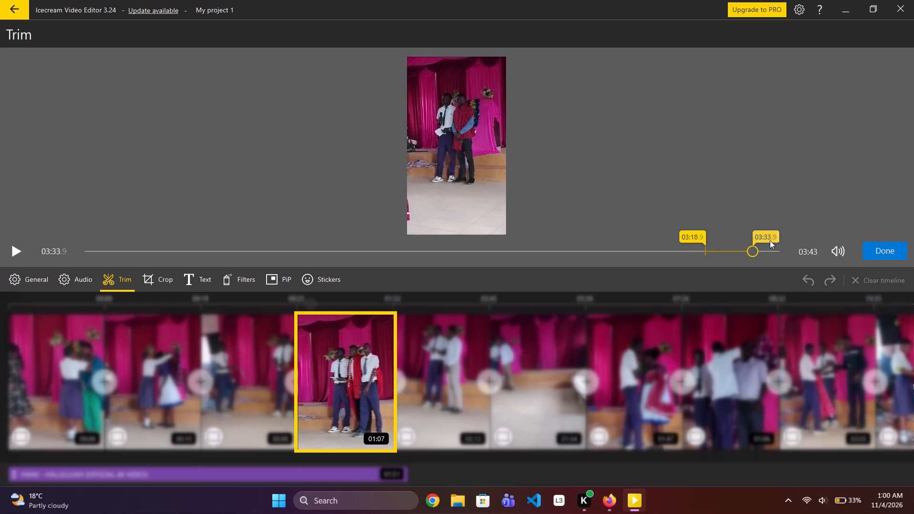
{"action": "key", "text": "space"}
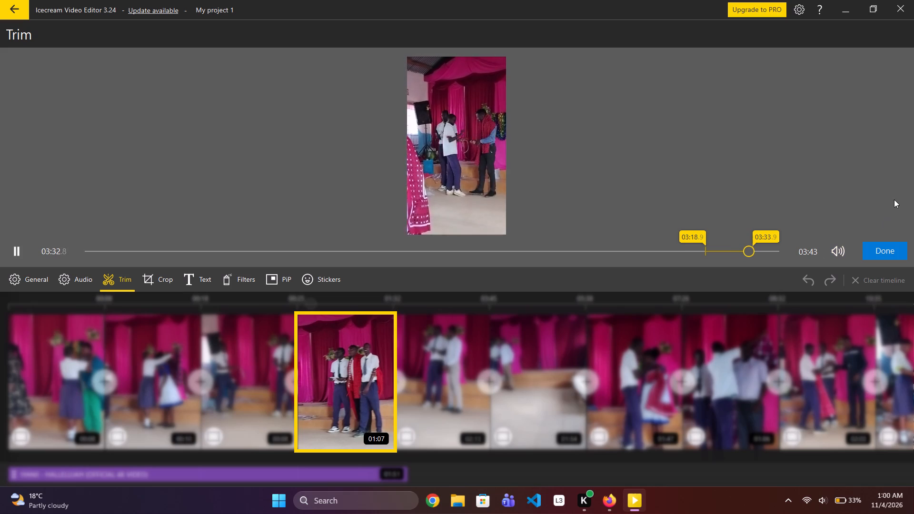
{"action": "left_click", "coordinate": [884, 248]}
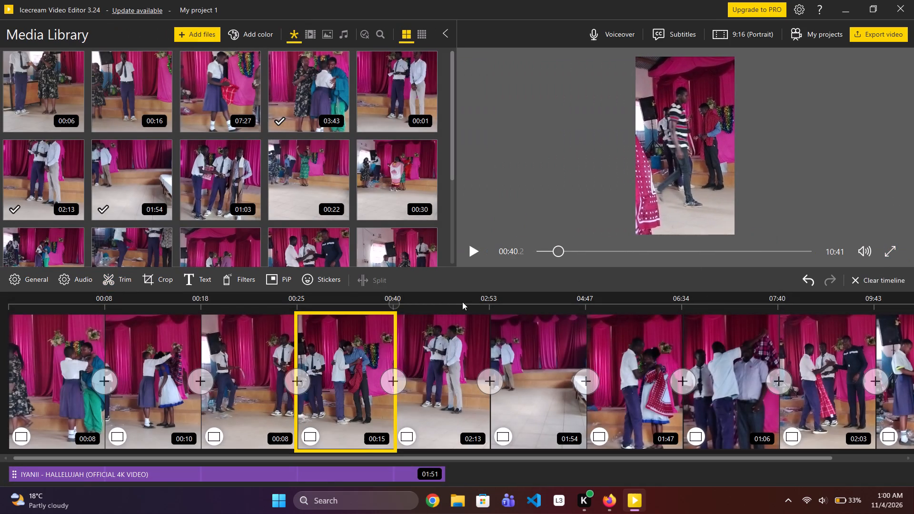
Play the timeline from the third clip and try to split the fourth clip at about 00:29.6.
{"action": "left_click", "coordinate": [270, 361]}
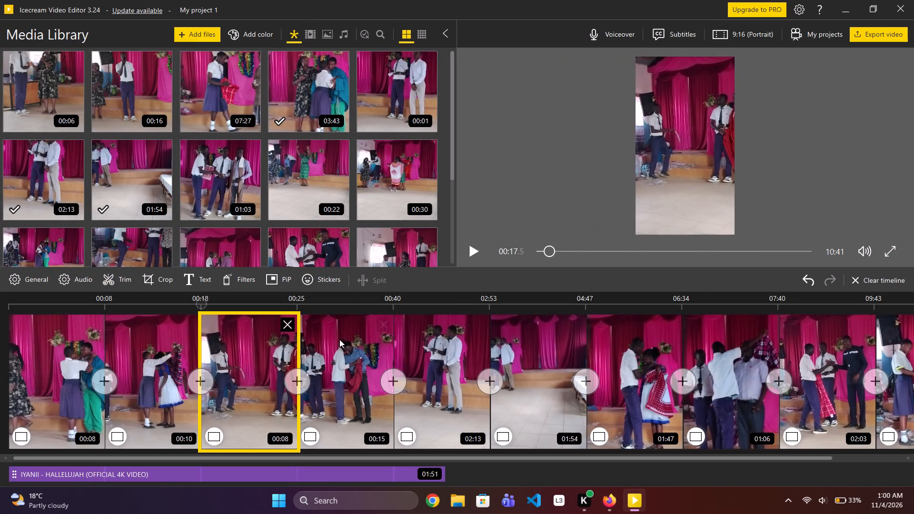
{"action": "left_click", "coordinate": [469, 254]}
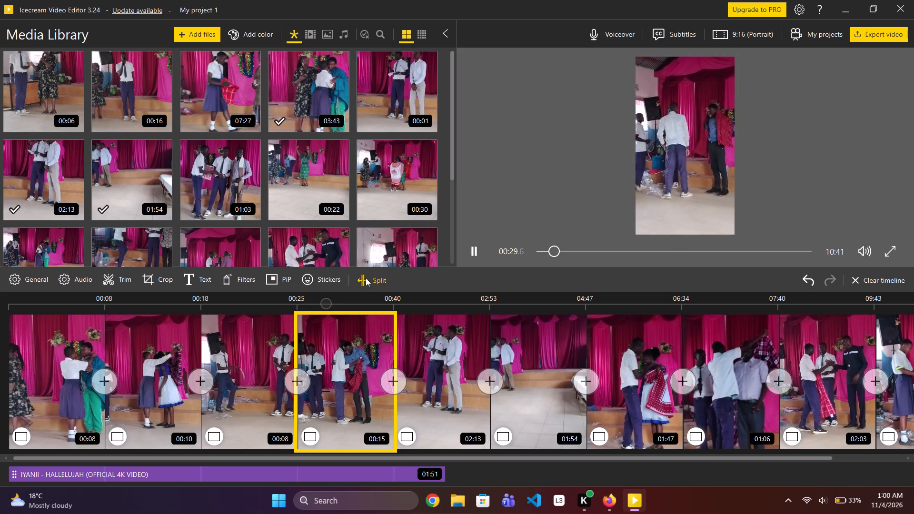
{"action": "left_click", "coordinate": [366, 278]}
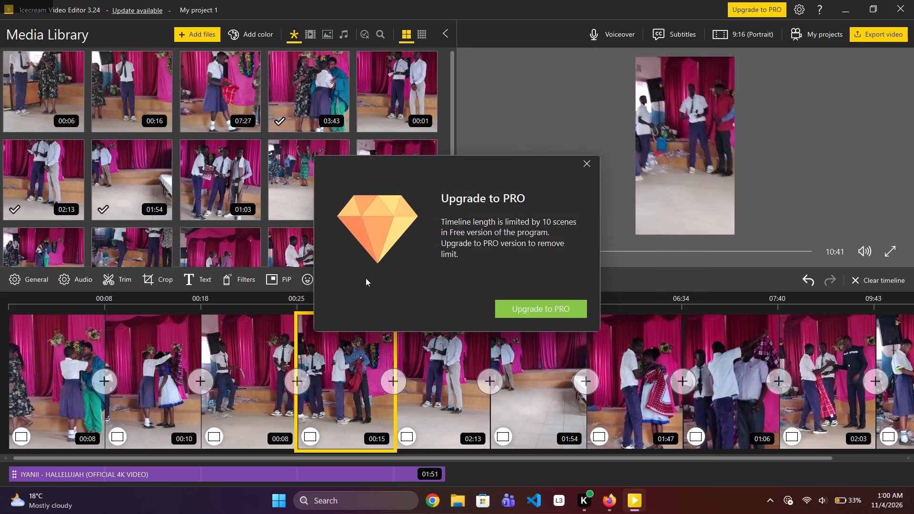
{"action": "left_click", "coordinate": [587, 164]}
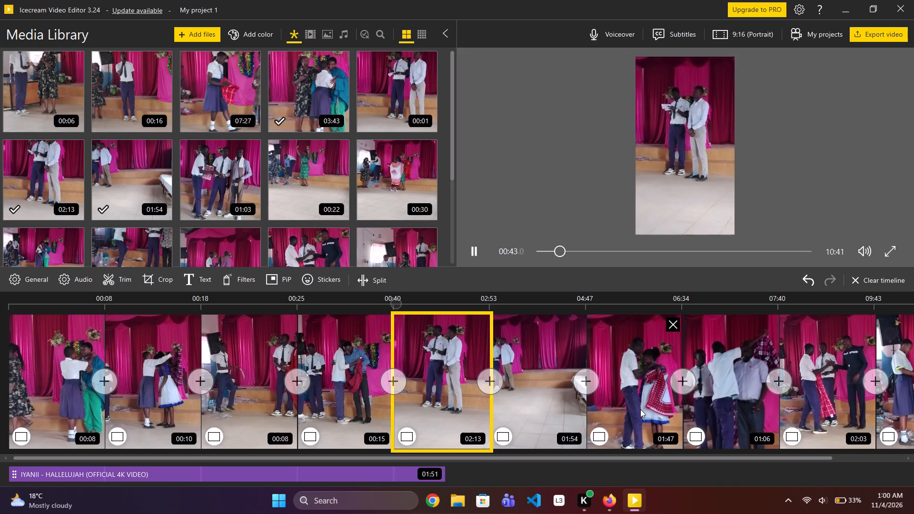
Replay the third and fourth clips on the timeline to review the trimmed footage and the cut between them.
{"action": "left_click", "coordinate": [308, 370]}
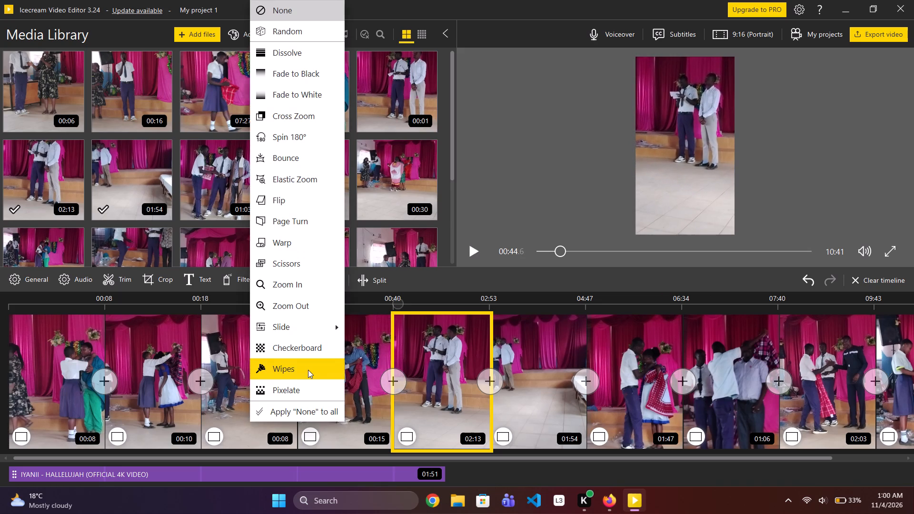
{"action": "left_click", "coordinate": [348, 372]}
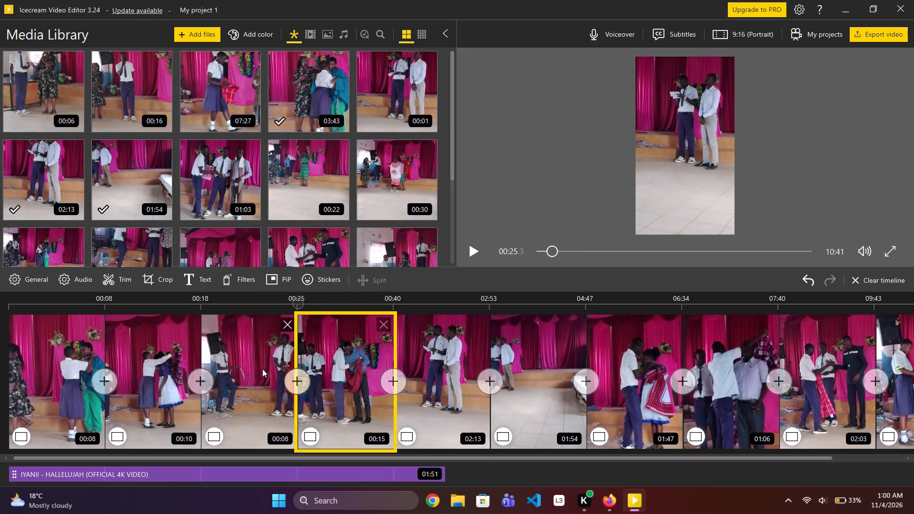
{"action": "left_click", "coordinate": [262, 369]}
{"action": "key", "text": "space"}
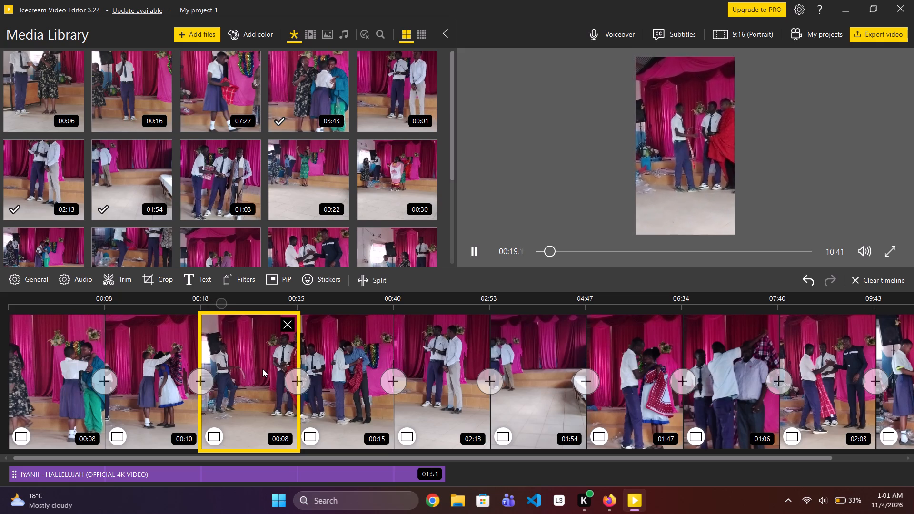
{"action": "left_click", "coordinate": [329, 380]}
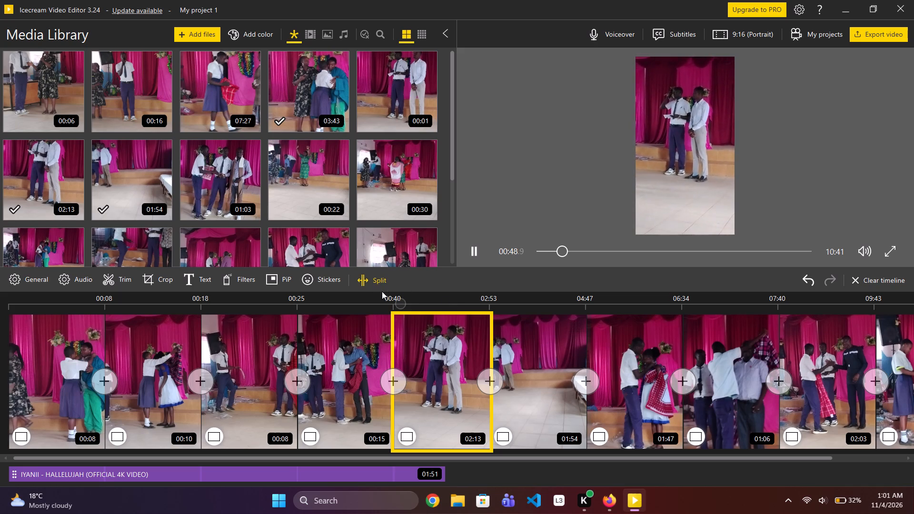
Return the playhead to the start of the project and play the edited video from 00:00.
{"action": "left_click_drag", "start_coordinate": [566, 254], "coordinate": [470, 250]}
{"action": "key", "text": "space"}
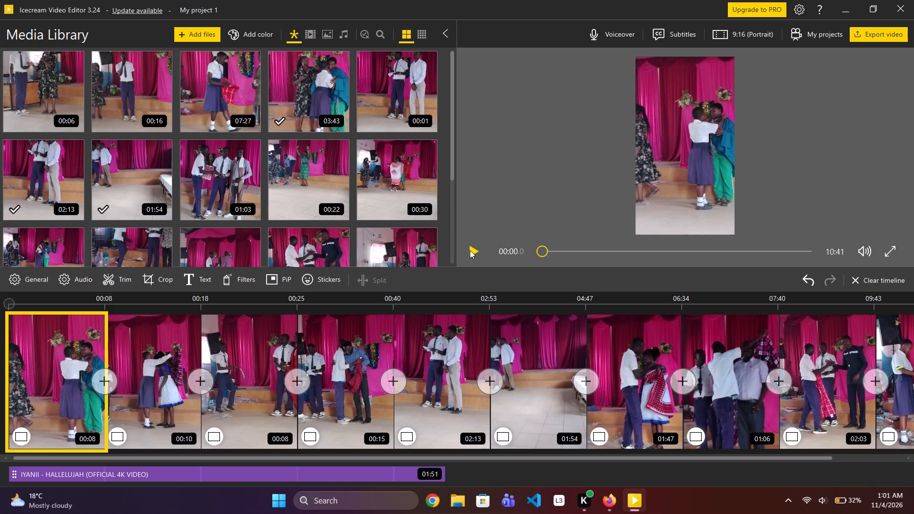
{"action": "key", "text": "space"}
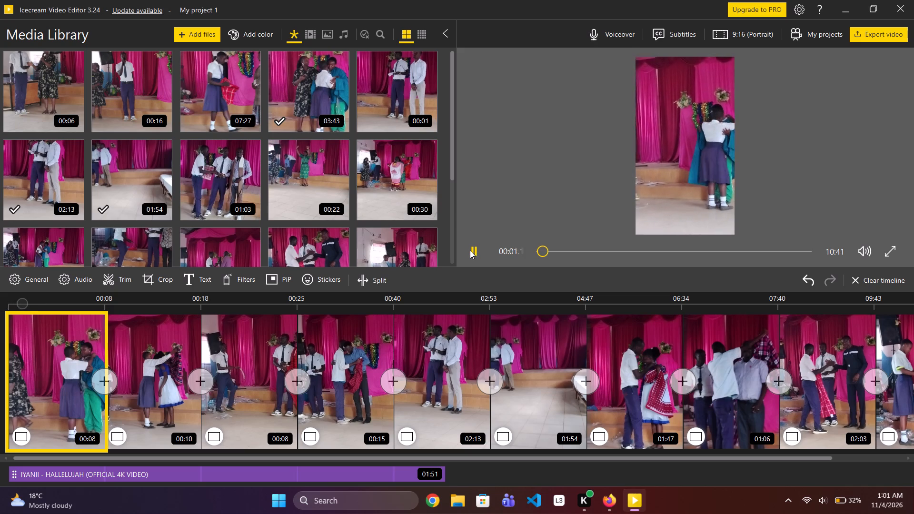
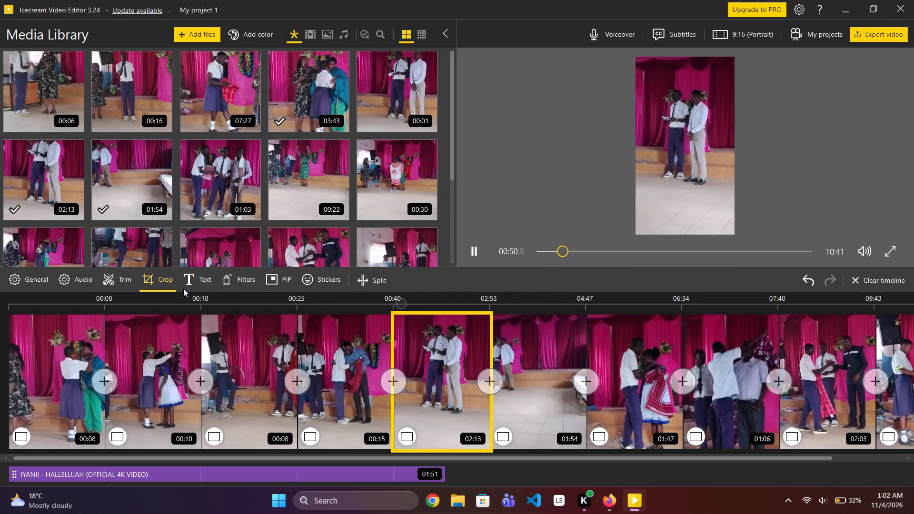
Trim the 02:13 clip, moving its start point to about 00:32.3 while playing the footage.
{"action": "left_click", "coordinate": [125, 283]}
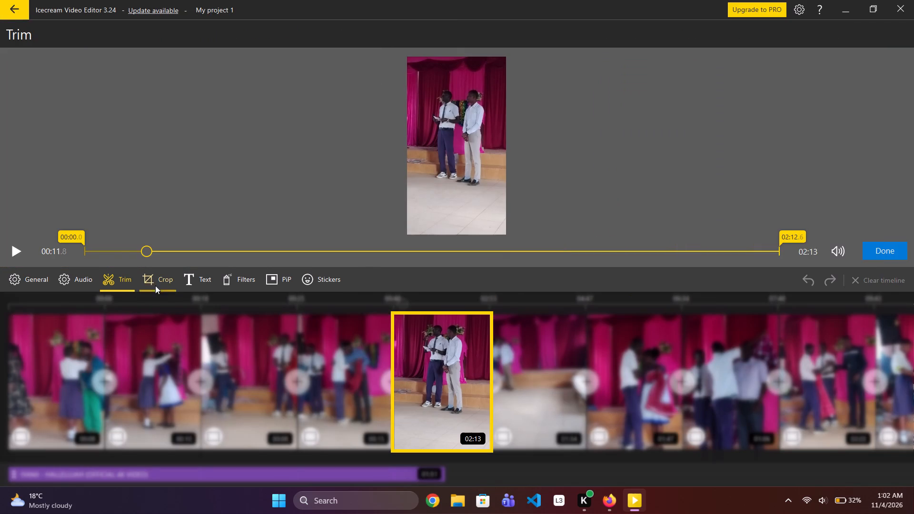
{"action": "left_click_drag", "start_coordinate": [79, 227], "coordinate": [77, 235]}
{"action": "left_click_drag", "start_coordinate": [77, 235], "coordinate": [266, 252]}
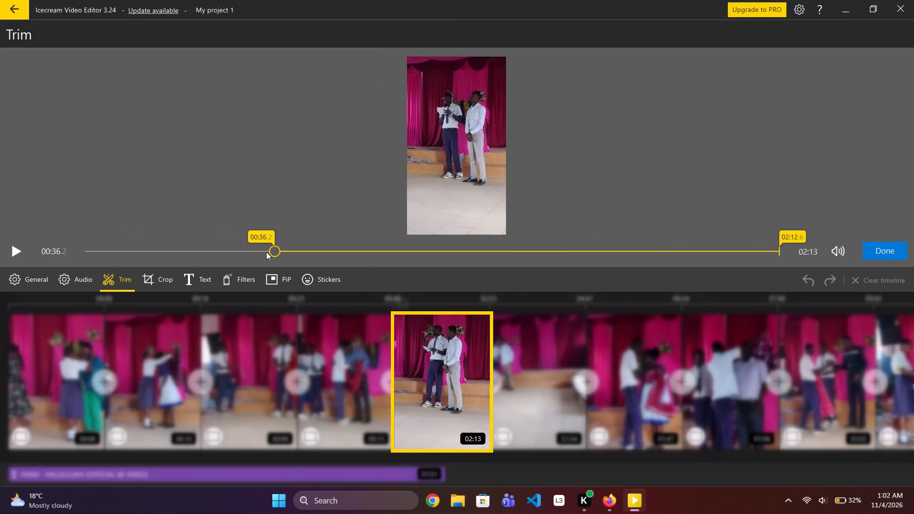
{"action": "key", "text": "space"}
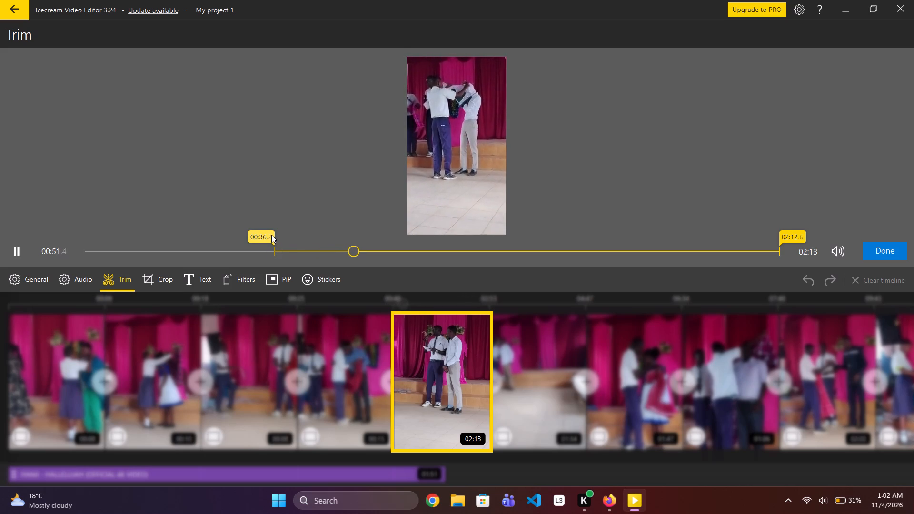
{"action": "left_click_drag", "start_coordinate": [271, 235], "coordinate": [256, 235]}
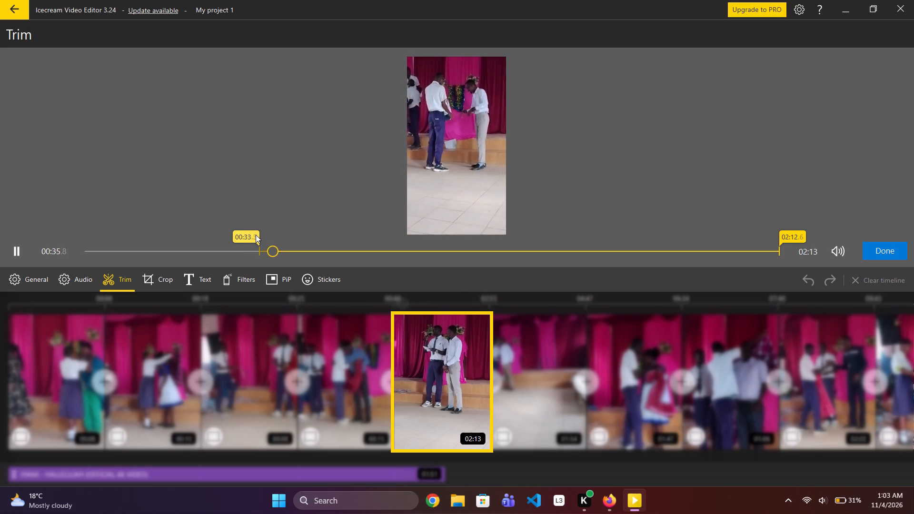
{"action": "left_click_drag", "start_coordinate": [256, 235], "coordinate": [250, 236]}
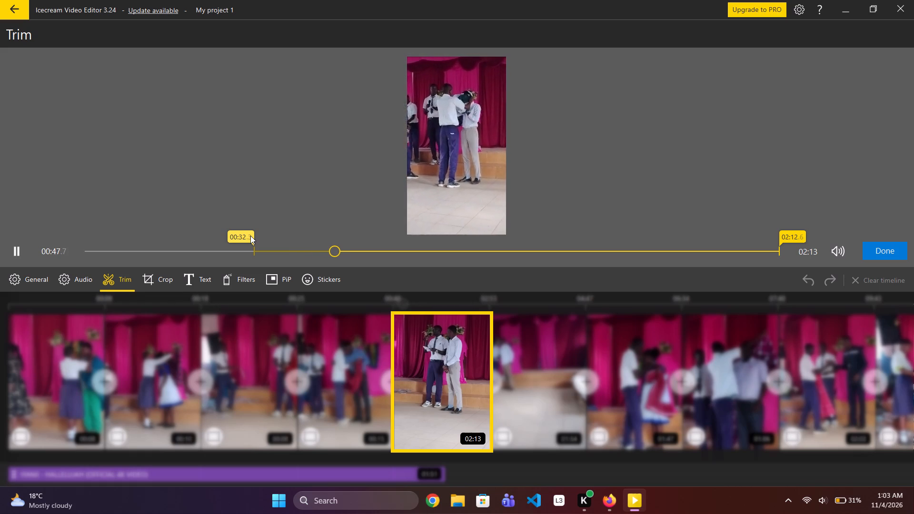
Replay the 02:13 clip from its new start point to check the opening, and apply the trim.
{"action": "key", "text": "space"}
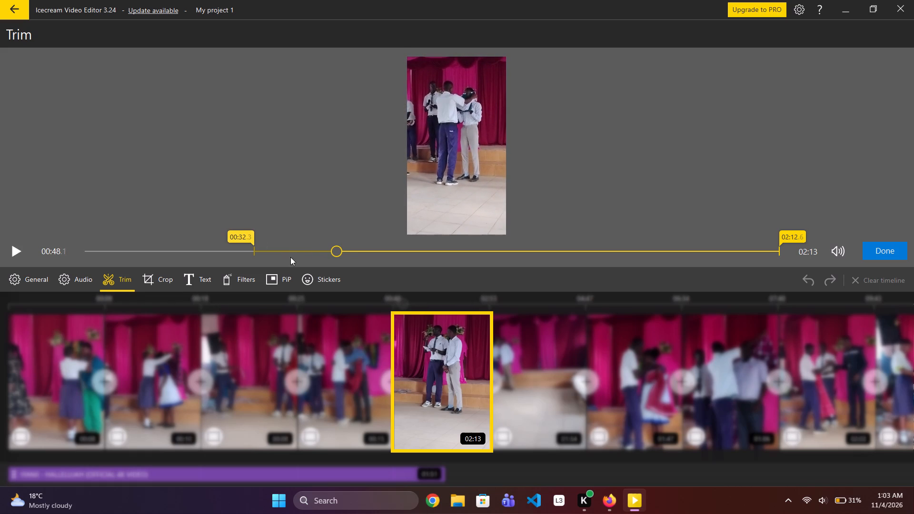
{"action": "key", "text": "space"}
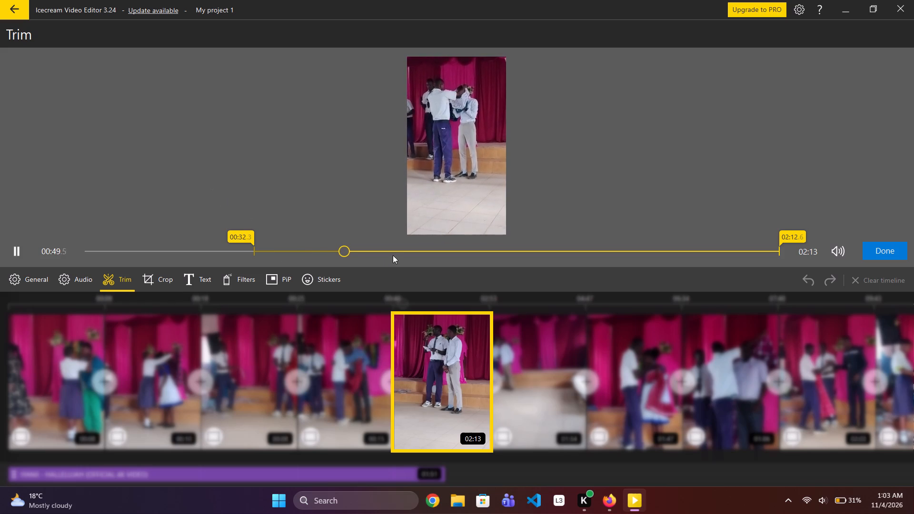
{"action": "left_click_drag", "start_coordinate": [343, 248], "coordinate": [239, 249]}
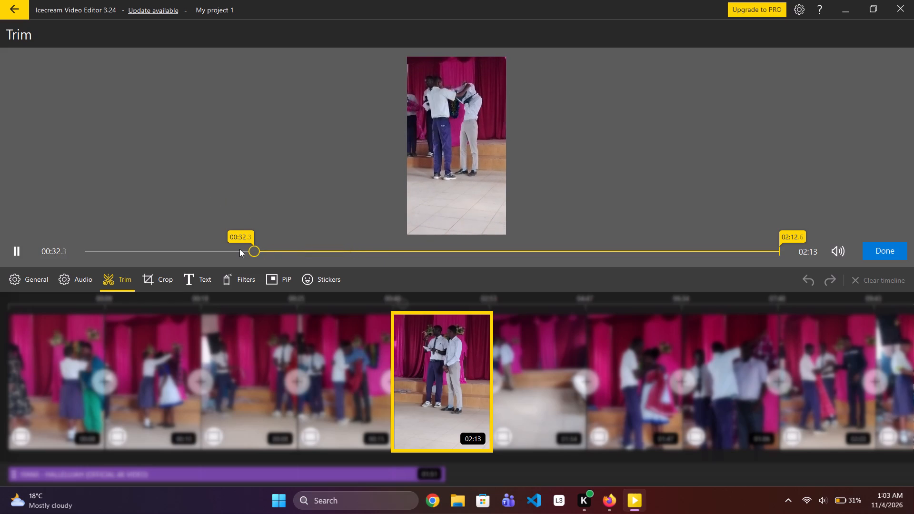
{"action": "key", "text": "space"}
{"action": "key", "text": "space"}
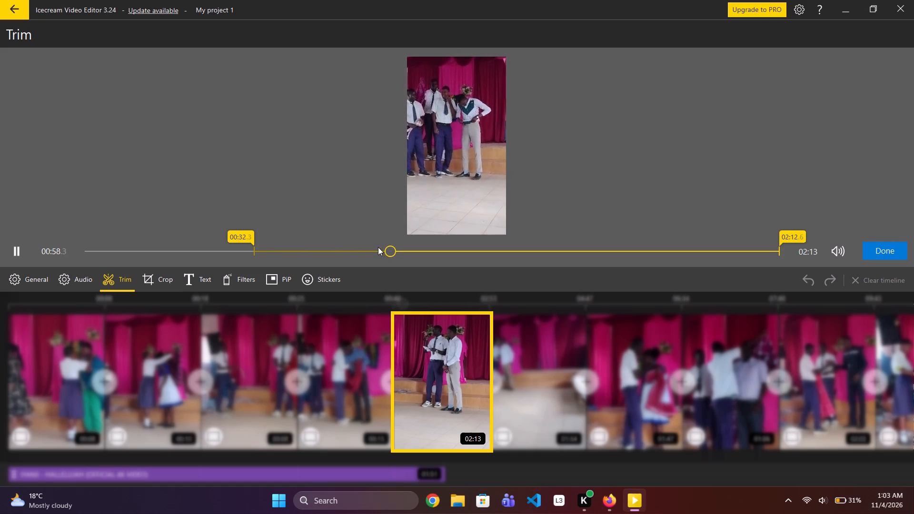
{"action": "left_click_drag", "start_coordinate": [392, 254], "coordinate": [269, 262]}
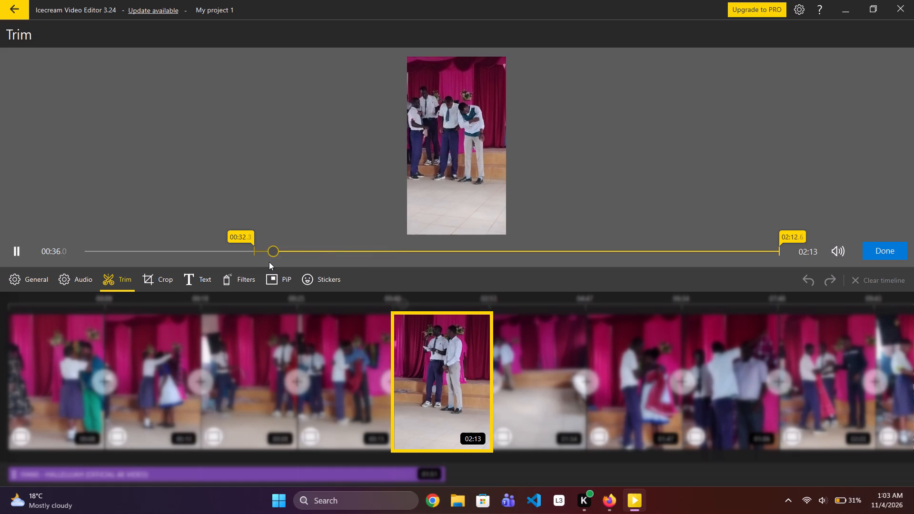
{"action": "left_click_drag", "start_coordinate": [274, 253], "coordinate": [233, 273]}
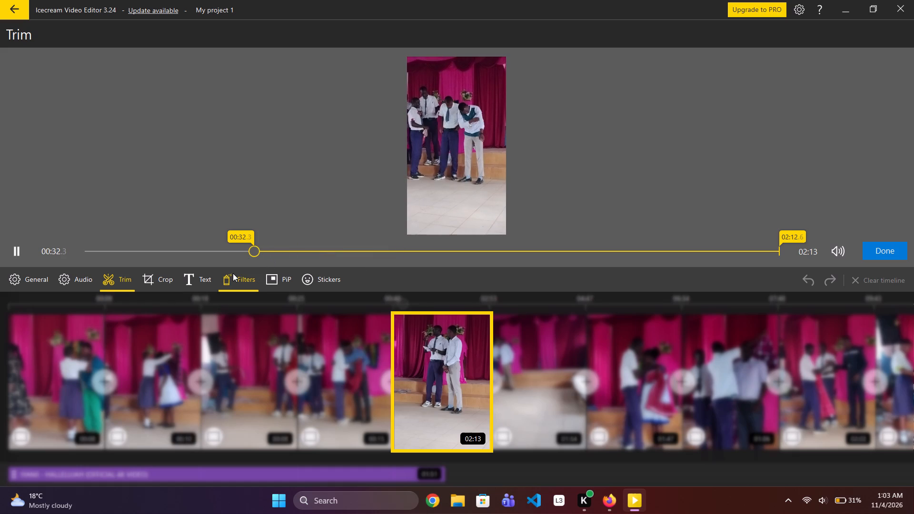
{"action": "key", "text": "space"}
{"action": "key", "text": "space"}
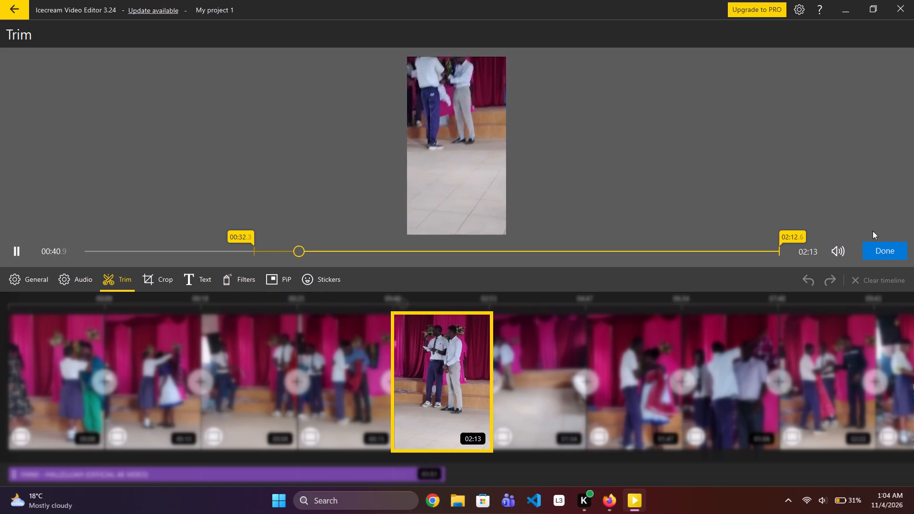
{"action": "left_click", "coordinate": [877, 246]}
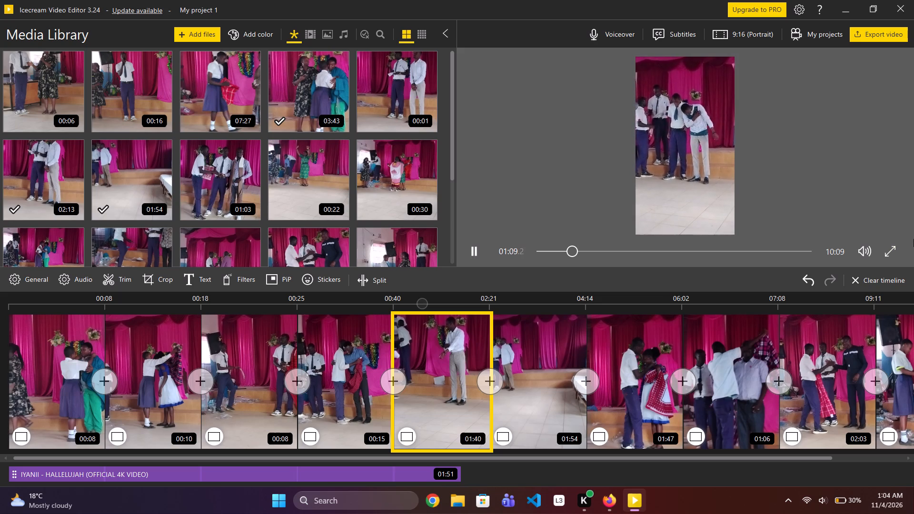
Preview the 01:47, 01:06 and 02:03 clips on the timeline.
{"action": "left_click", "coordinate": [645, 363]}
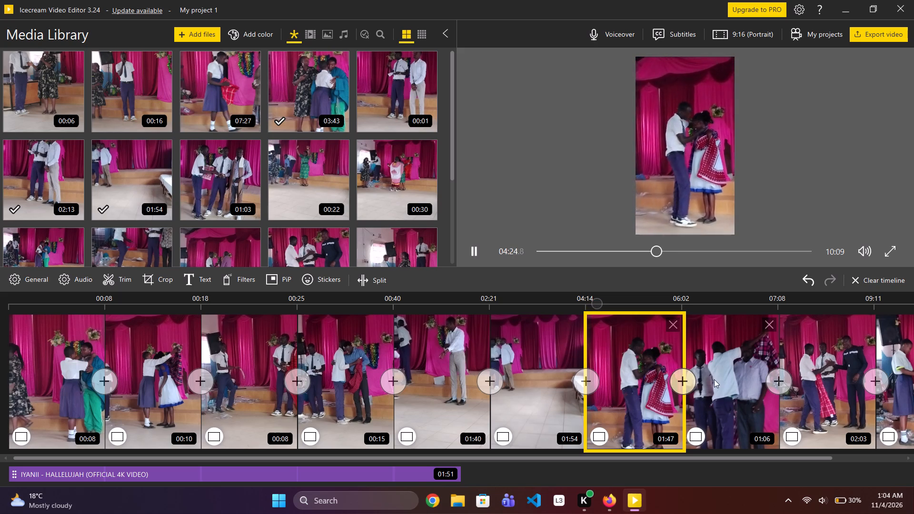
{"action": "left_click", "coordinate": [737, 387]}
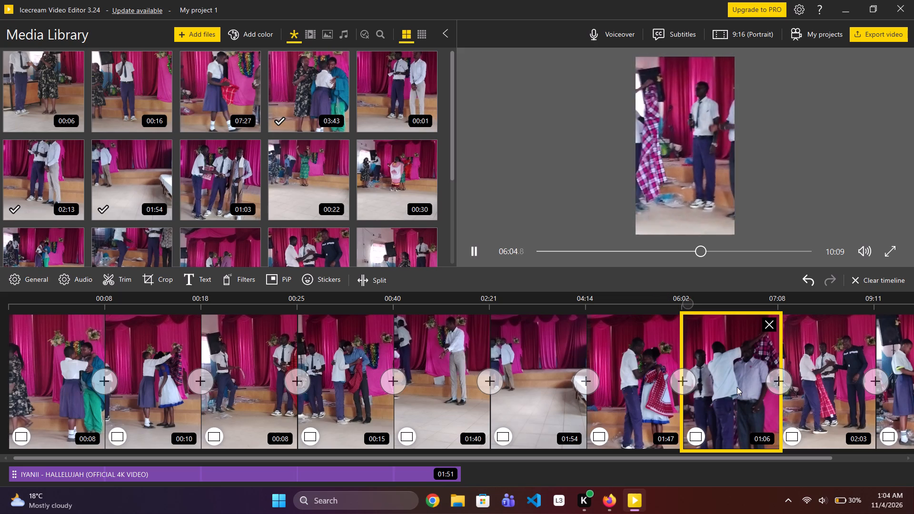
{"action": "left_click", "coordinate": [807, 379]}
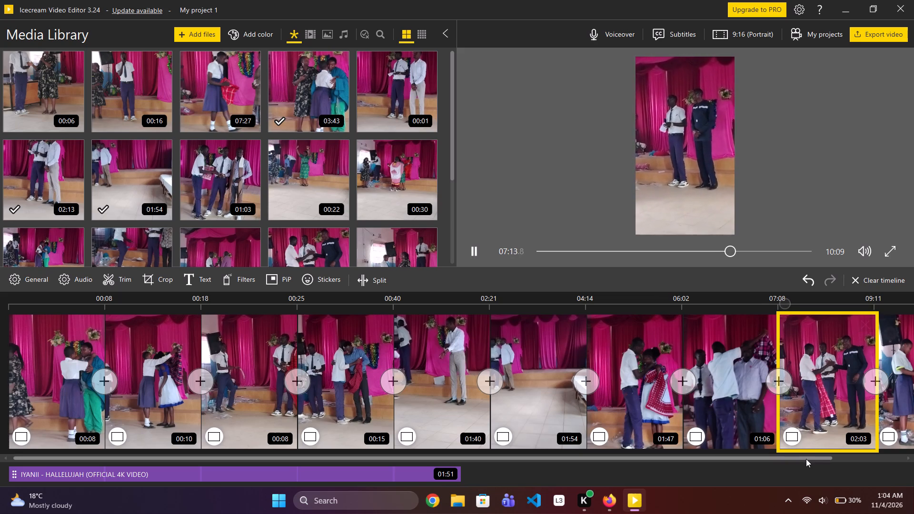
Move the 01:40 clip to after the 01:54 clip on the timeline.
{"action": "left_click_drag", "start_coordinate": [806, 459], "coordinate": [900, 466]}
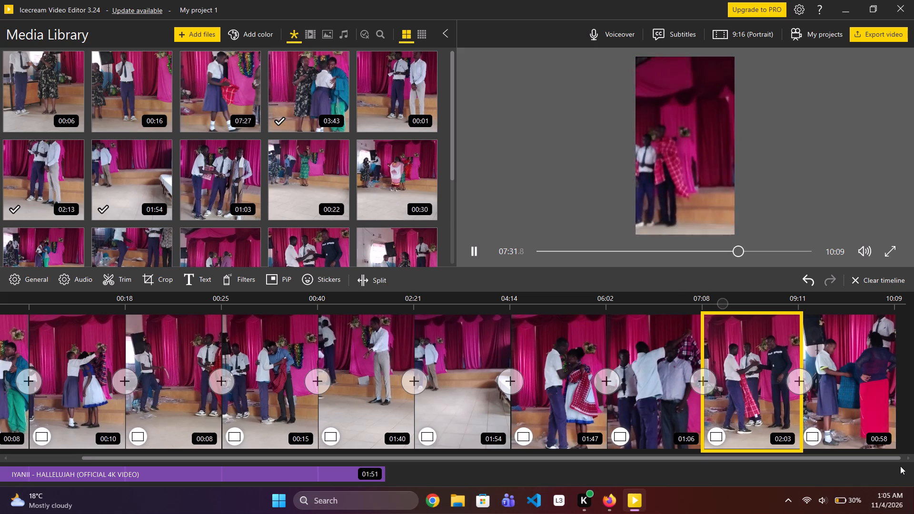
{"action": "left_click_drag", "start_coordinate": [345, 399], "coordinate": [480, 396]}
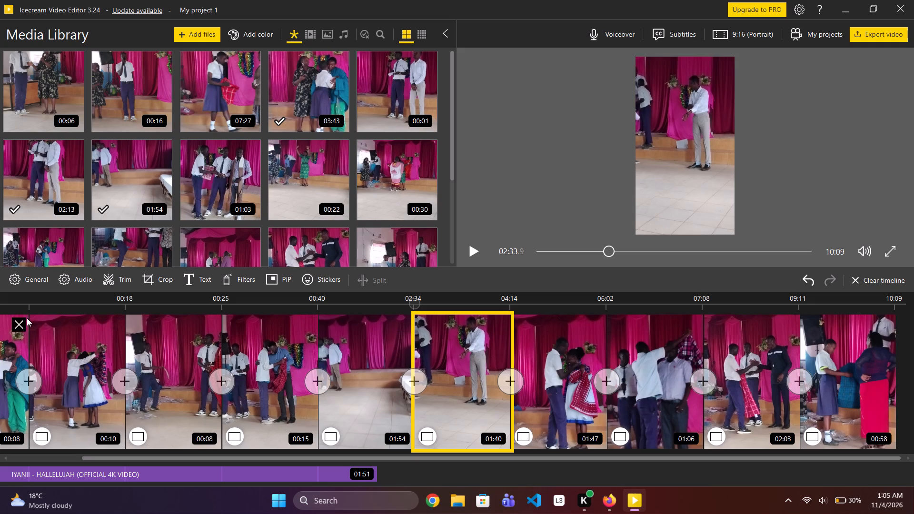
Delete the first 00:08 clip and the last two clips, 00:58 and 02:03, from the timeline.
{"action": "left_click", "coordinate": [16, 326]}
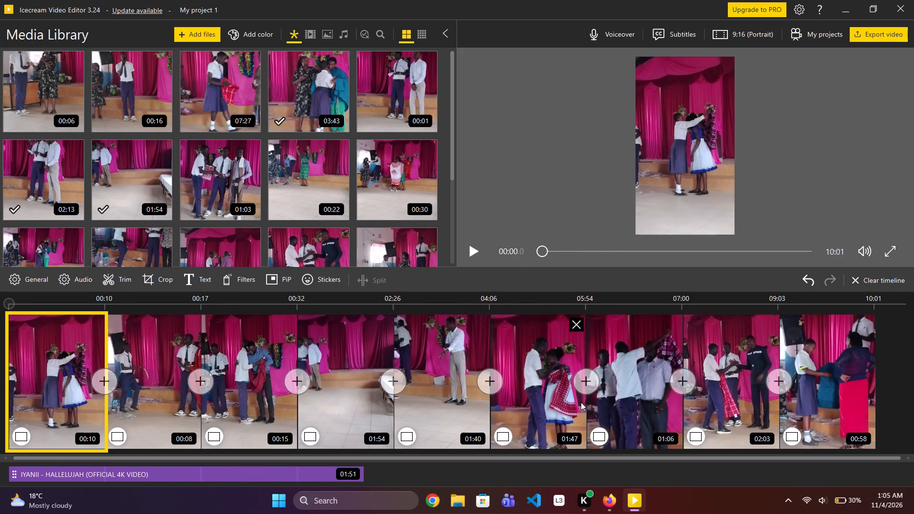
{"action": "left_click", "coordinate": [866, 329]}
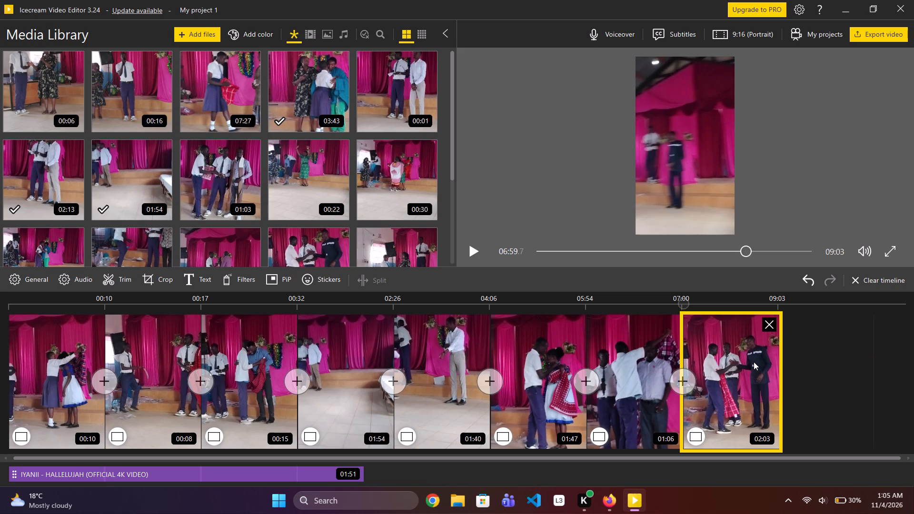
{"action": "left_click", "coordinate": [770, 327]}
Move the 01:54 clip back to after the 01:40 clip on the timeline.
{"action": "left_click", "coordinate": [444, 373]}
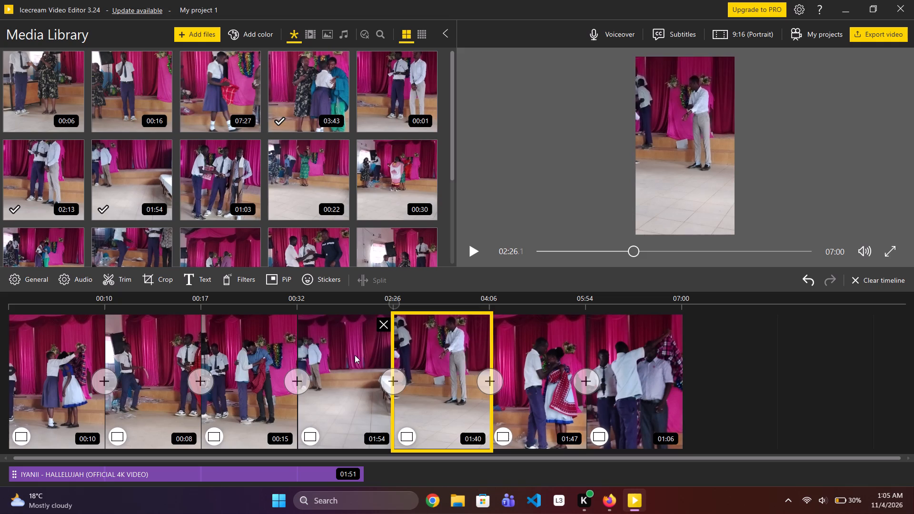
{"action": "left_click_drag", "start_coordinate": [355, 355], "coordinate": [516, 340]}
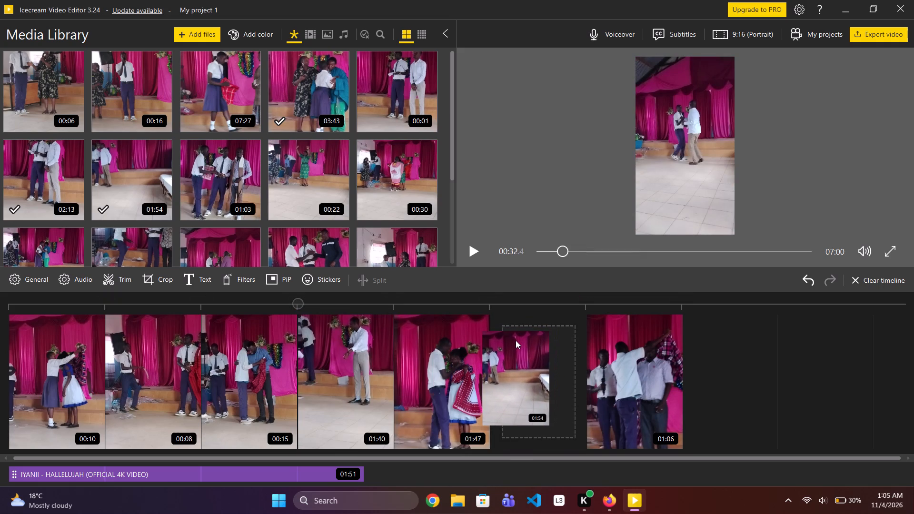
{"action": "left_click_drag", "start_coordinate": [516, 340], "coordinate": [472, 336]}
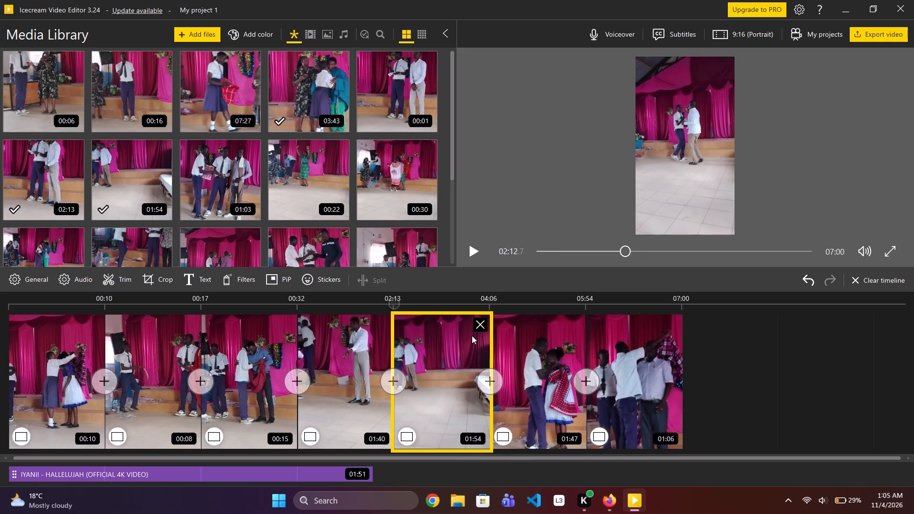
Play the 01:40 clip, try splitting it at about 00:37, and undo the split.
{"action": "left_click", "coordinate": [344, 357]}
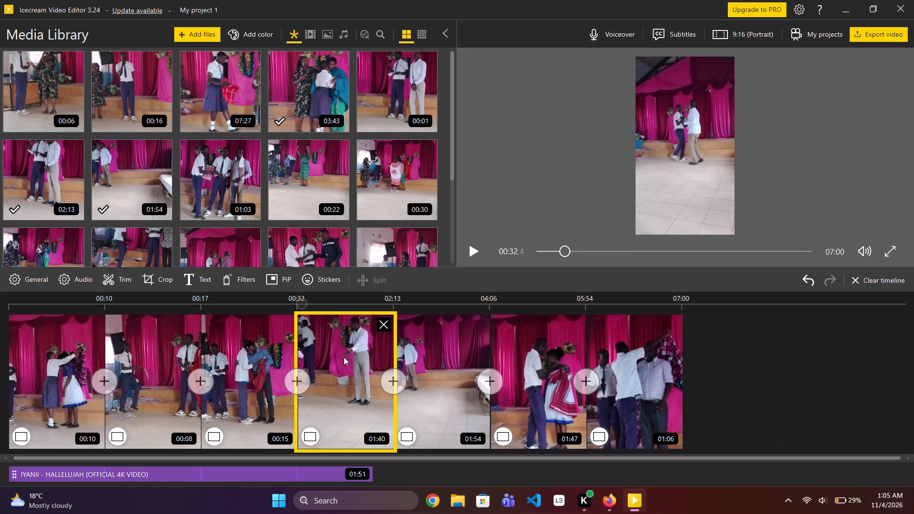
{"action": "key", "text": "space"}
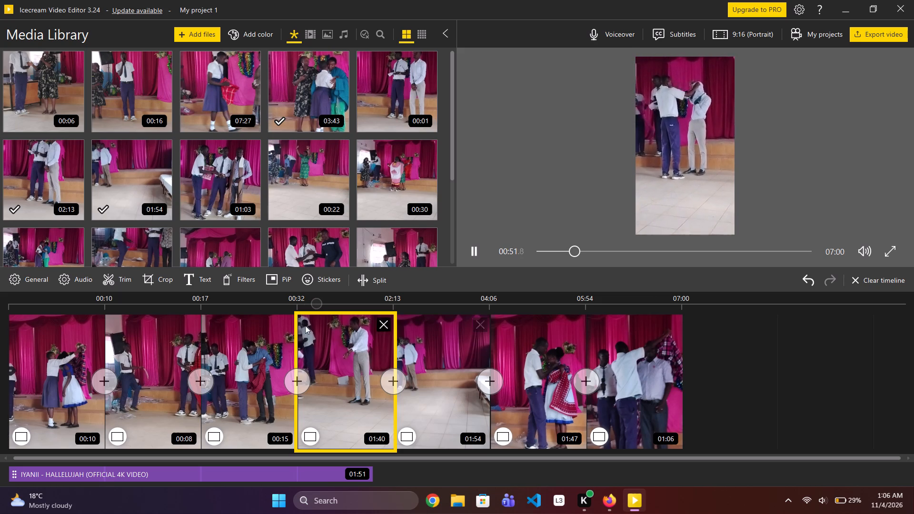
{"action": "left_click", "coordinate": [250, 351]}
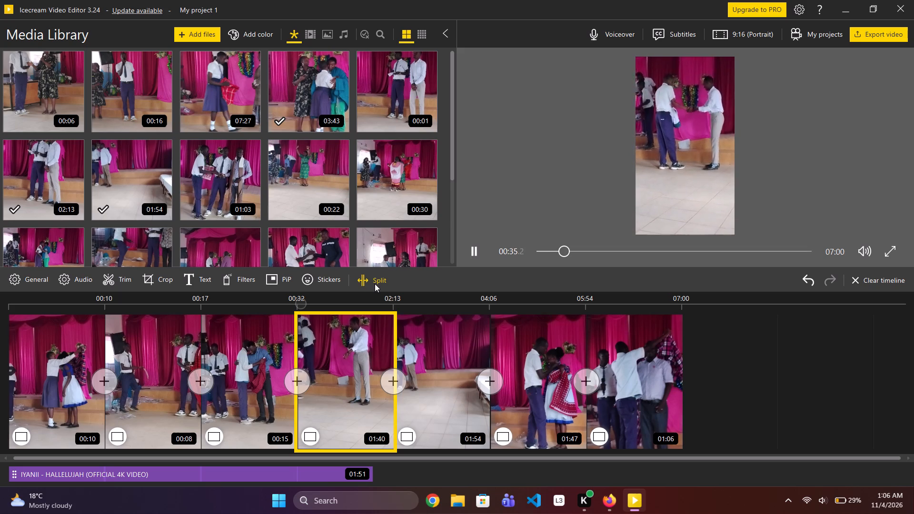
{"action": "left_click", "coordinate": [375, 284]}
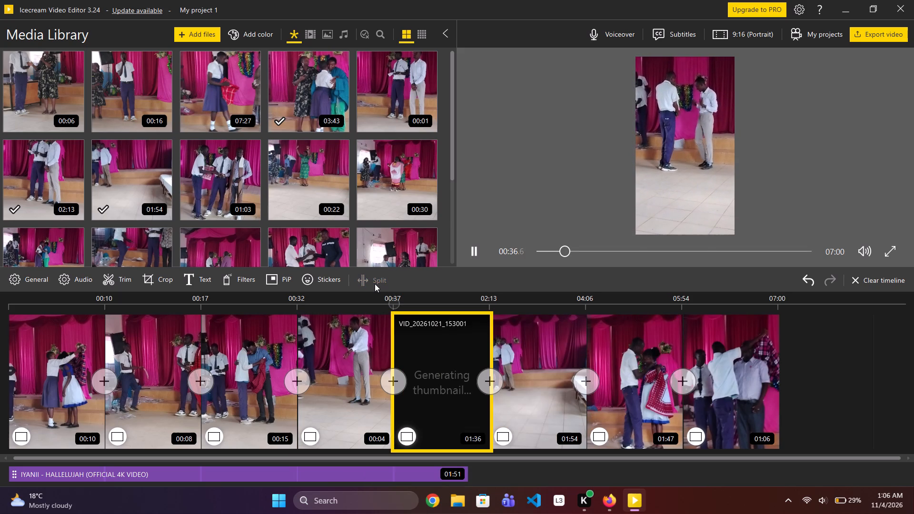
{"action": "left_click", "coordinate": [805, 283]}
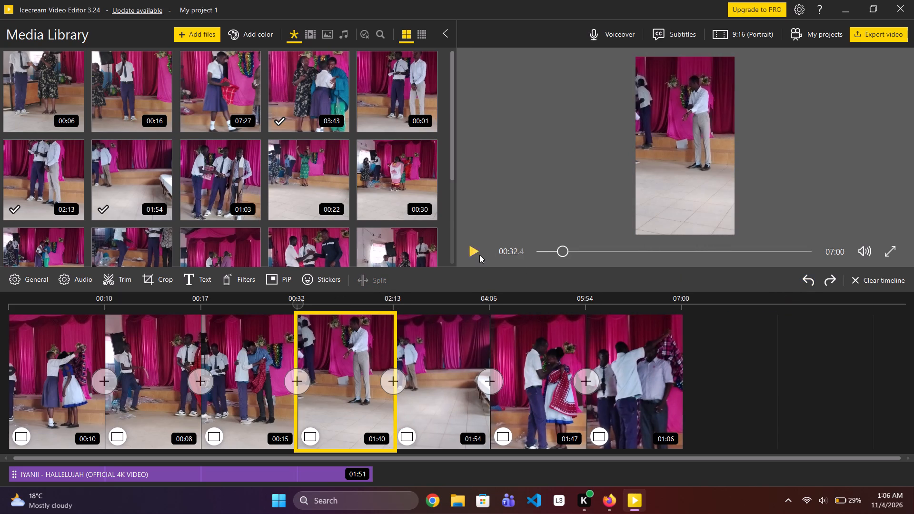
Play the 01:40 clip again, split it at about 00:39, and replay across the cut.
{"action": "left_click", "coordinate": [476, 255]}
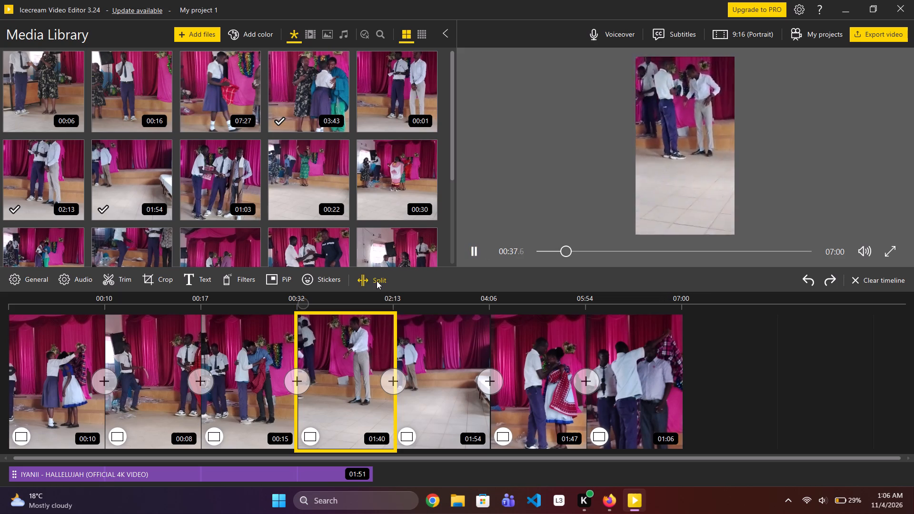
{"action": "left_click", "coordinate": [377, 281]}
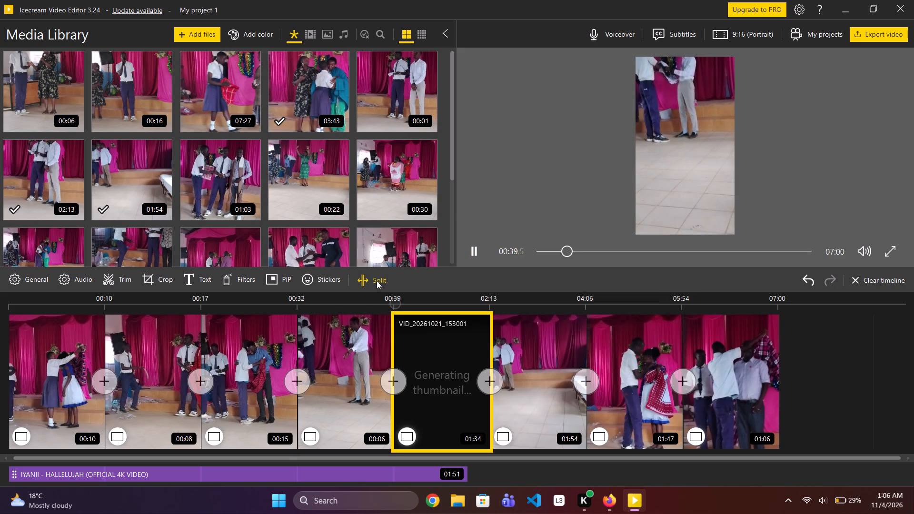
{"action": "left_click", "coordinate": [341, 336]}
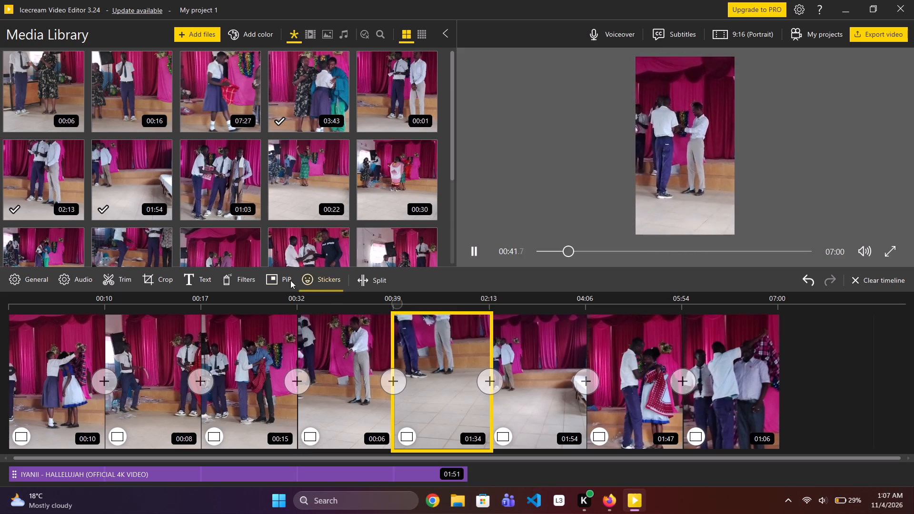
Trim the 01:34 clip after the split, moving its start point to about 00:55 while previewing the footage.
{"action": "left_click", "coordinate": [120, 282]}
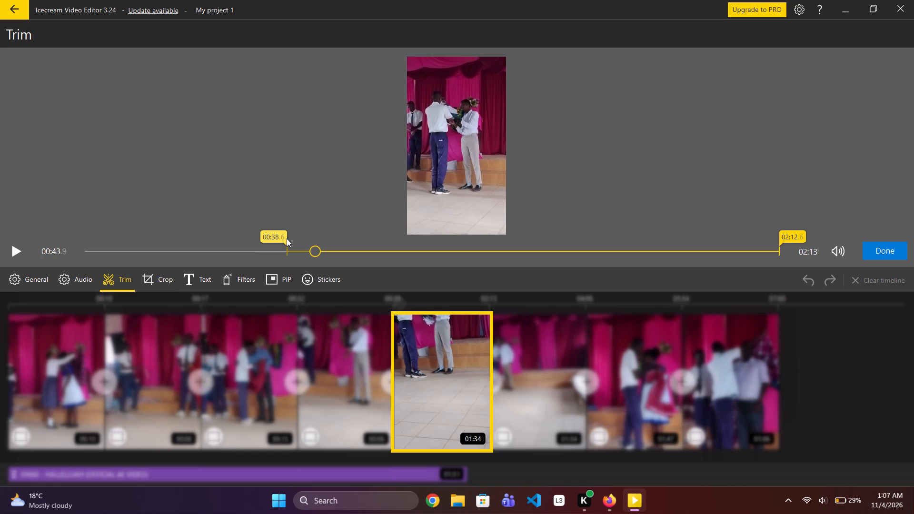
{"action": "key", "text": "space"}
{"action": "left_click_drag", "start_coordinate": [279, 235], "coordinate": [333, 236]}
{"action": "key", "text": "space"}
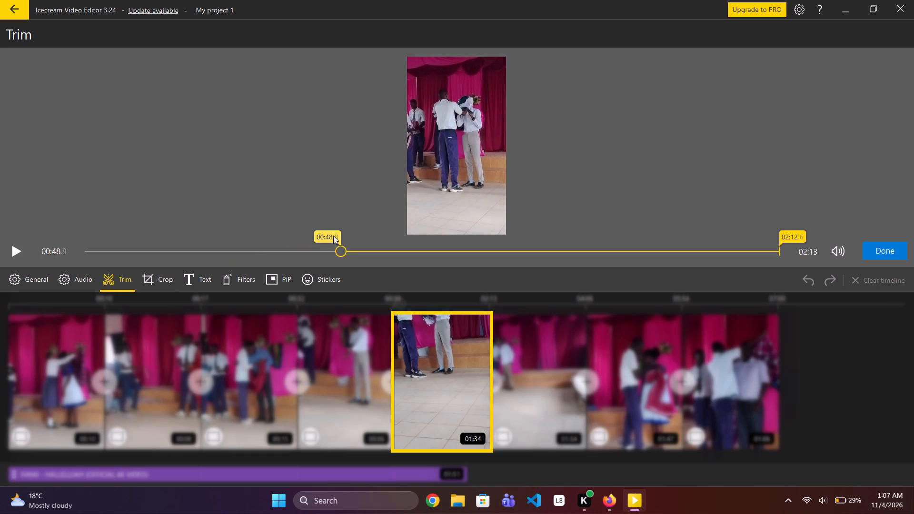
{"action": "key", "text": "space"}
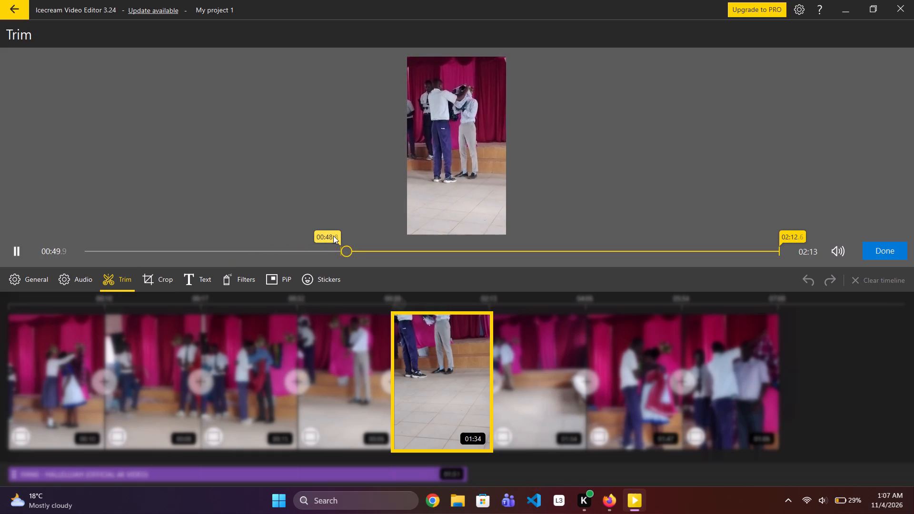
{"action": "left_click_drag", "start_coordinate": [333, 236], "coordinate": [356, 230]}
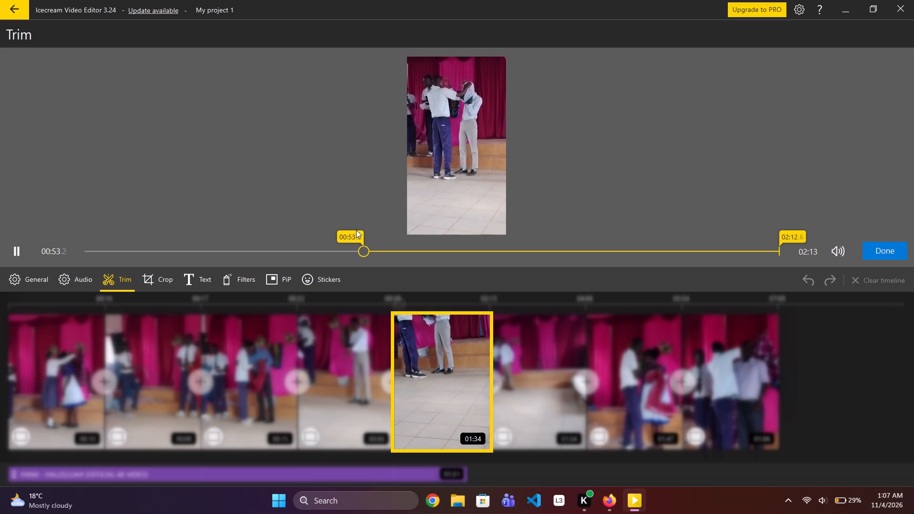
{"action": "key", "text": "space"}
{"action": "key", "text": "space"}
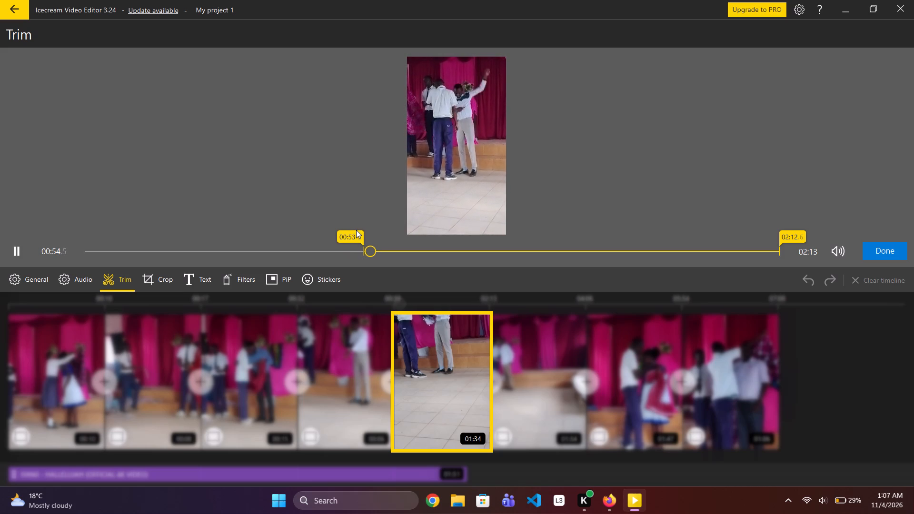
{"action": "left_click_drag", "start_coordinate": [357, 230], "coordinate": [365, 235]}
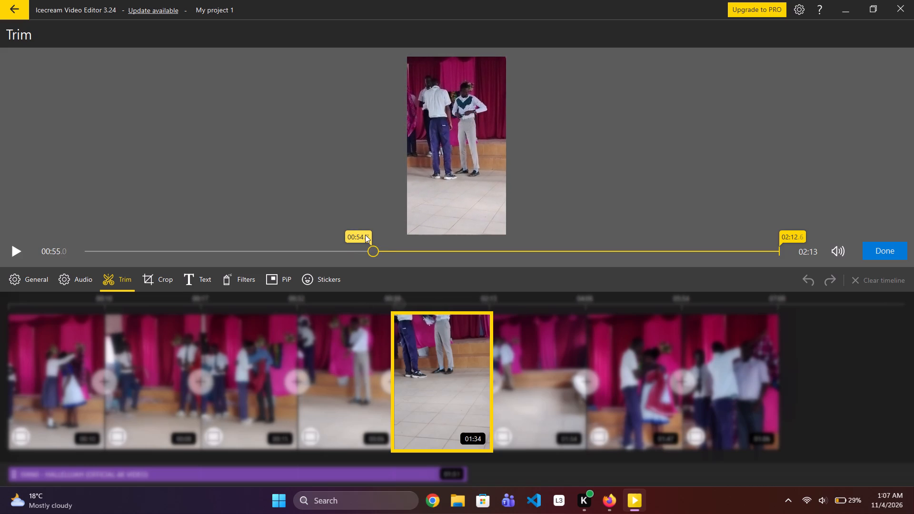
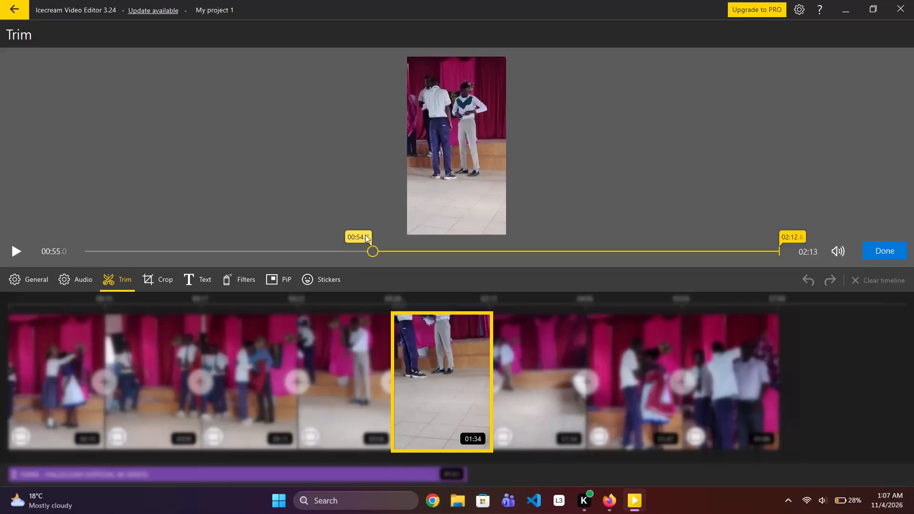
Preview the footage from the 00:54.7 start point and apply the trim.
{"action": "key", "text": "space"}
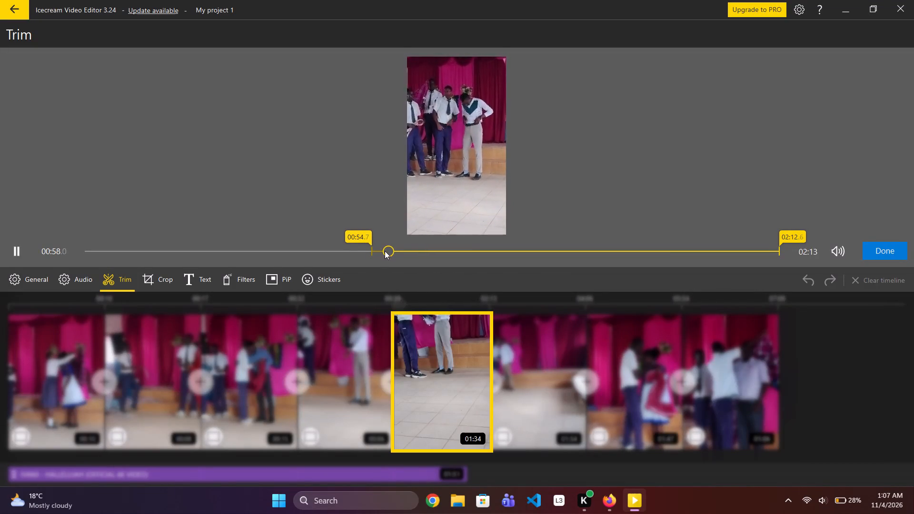
{"action": "left_click_drag", "start_coordinate": [385, 251], "coordinate": [358, 245]}
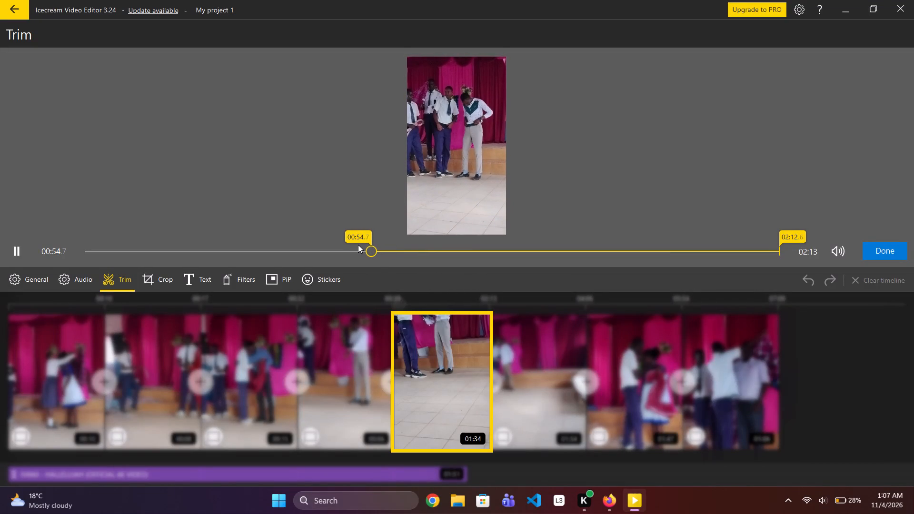
{"action": "key", "text": "space"}
{"action": "key", "text": "space"}
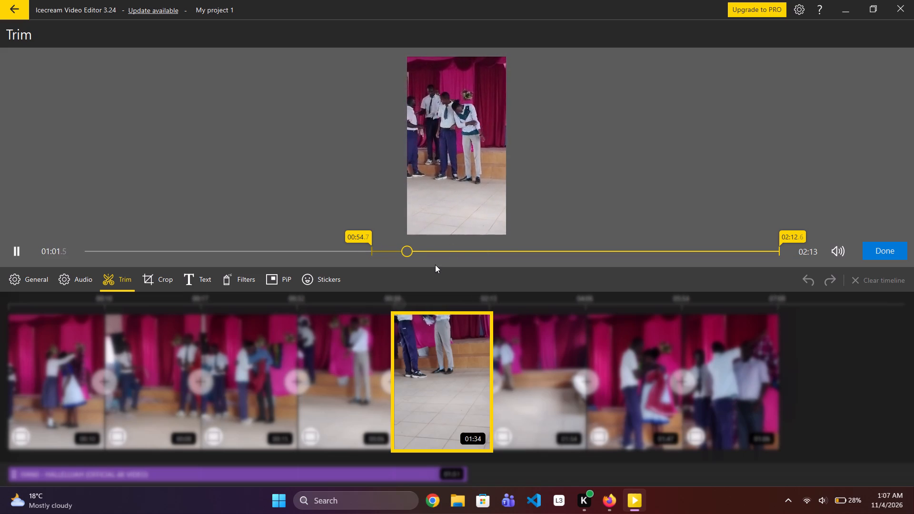
{"action": "left_click", "coordinate": [887, 242]}
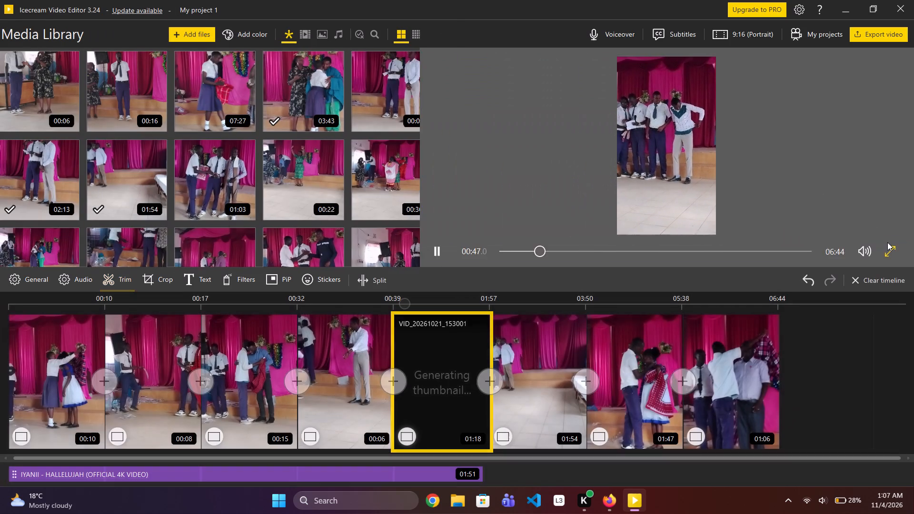
Replay from the 00:06 clip, split the 01:18 clip at about 00:44, and replay across the cut.
{"action": "left_click", "coordinate": [355, 385]}
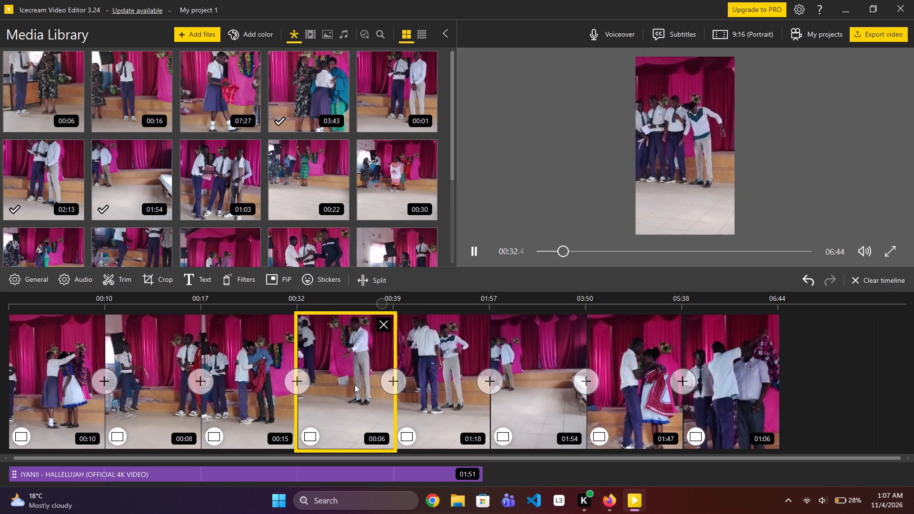
{"action": "key", "text": "space"}
{"action": "key", "text": "space"}
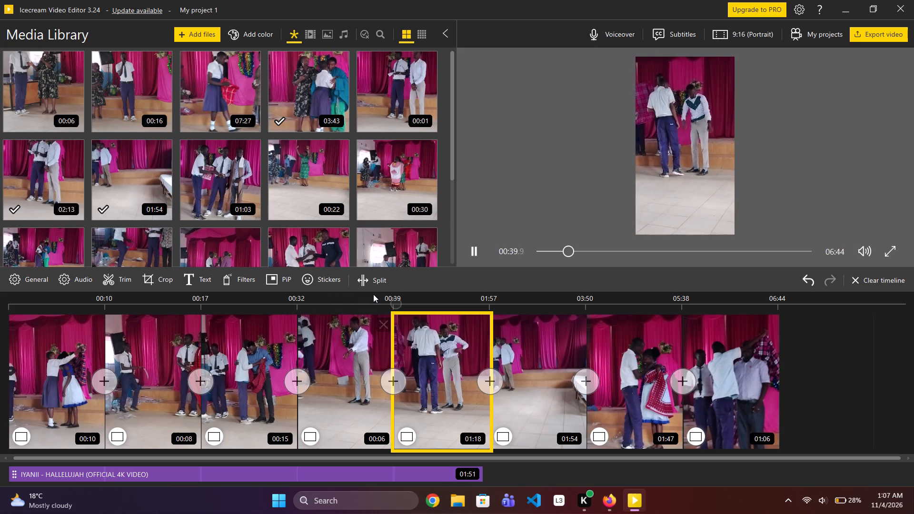
{"action": "left_click", "coordinate": [360, 344]}
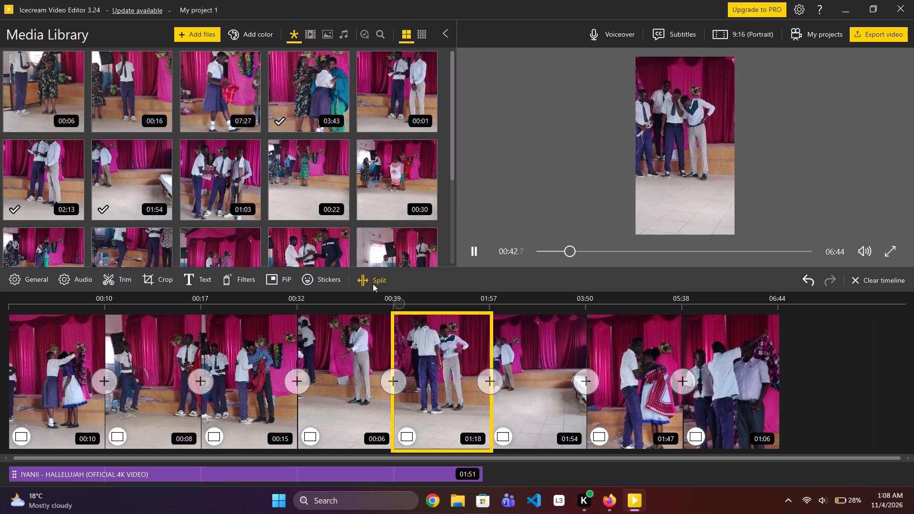
{"action": "left_click", "coordinate": [373, 284]}
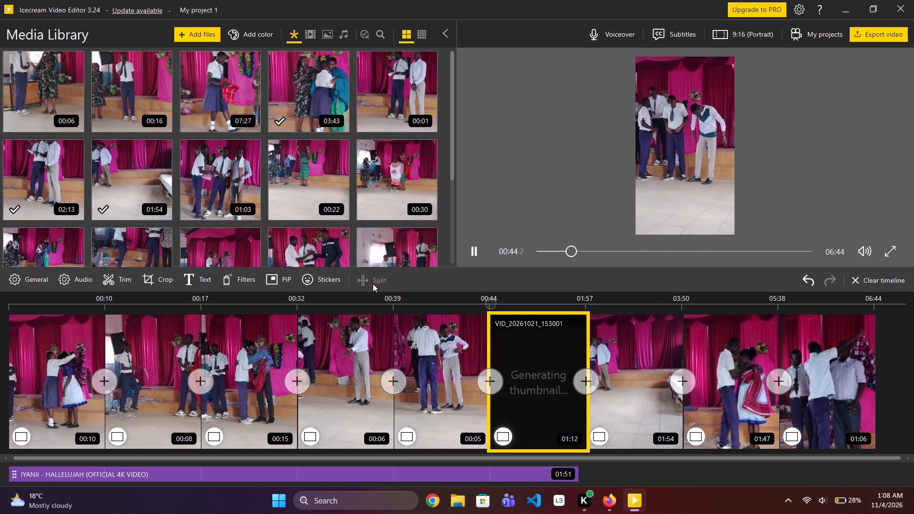
{"action": "left_click", "coordinate": [429, 352]}
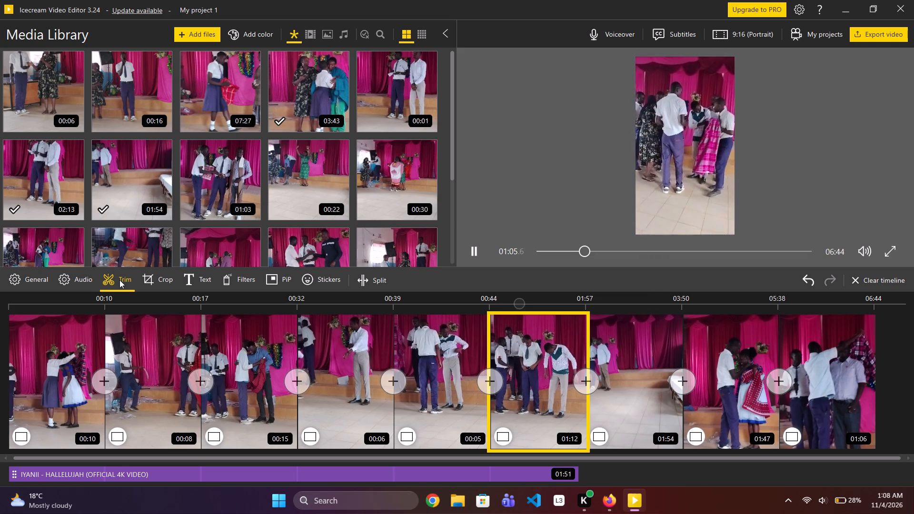
Trim the 01:12 clip after the split, moving its start point to about 01:29 while previewing the footage.
{"action": "left_click", "coordinate": [119, 280]}
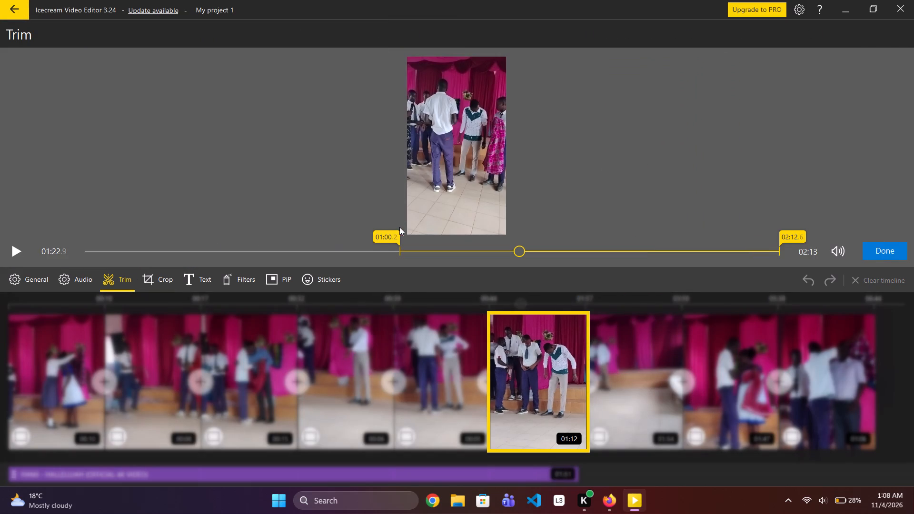
{"action": "left_click_drag", "start_coordinate": [395, 233], "coordinate": [490, 227]}
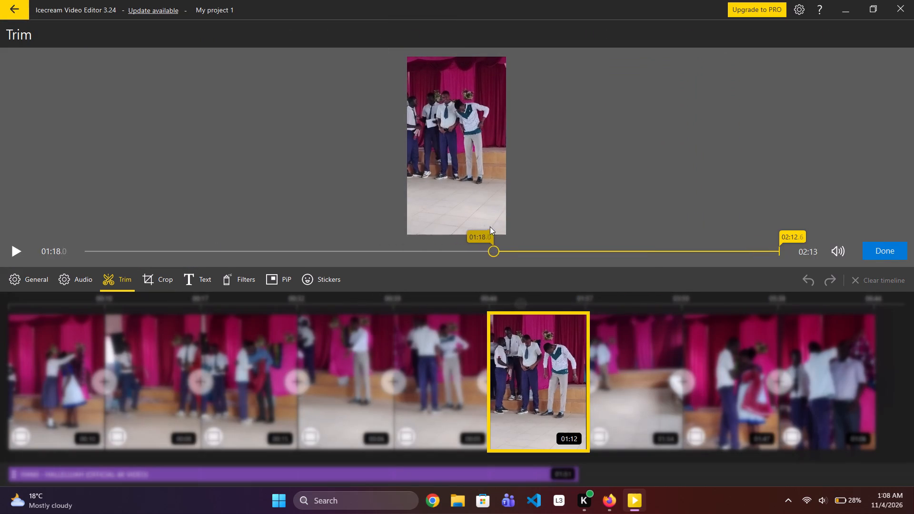
{"action": "left_click_drag", "start_coordinate": [490, 227], "coordinate": [498, 226]}
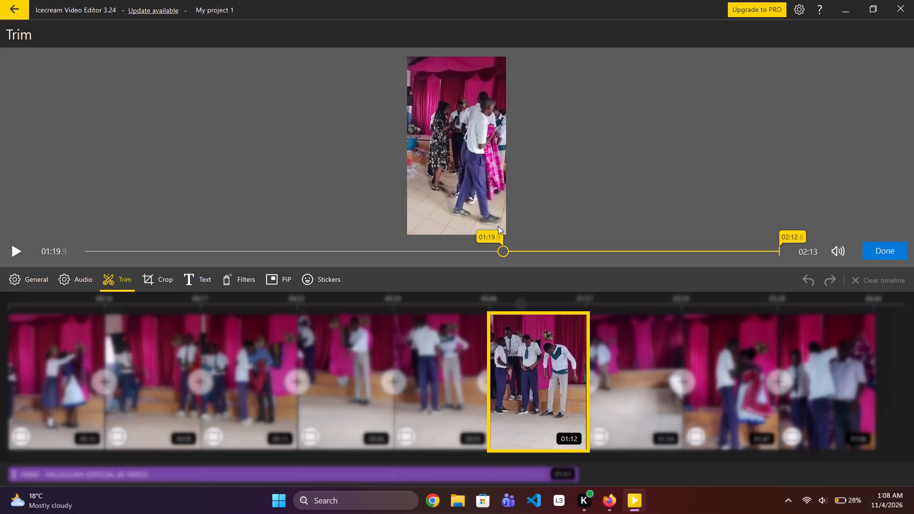
{"action": "key", "text": "space"}
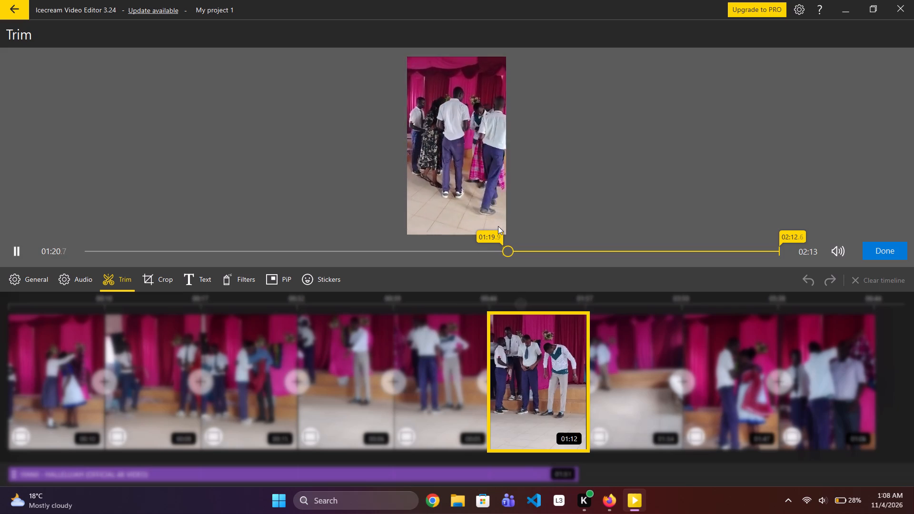
{"action": "left_click_drag", "start_coordinate": [495, 234], "coordinate": [511, 238]}
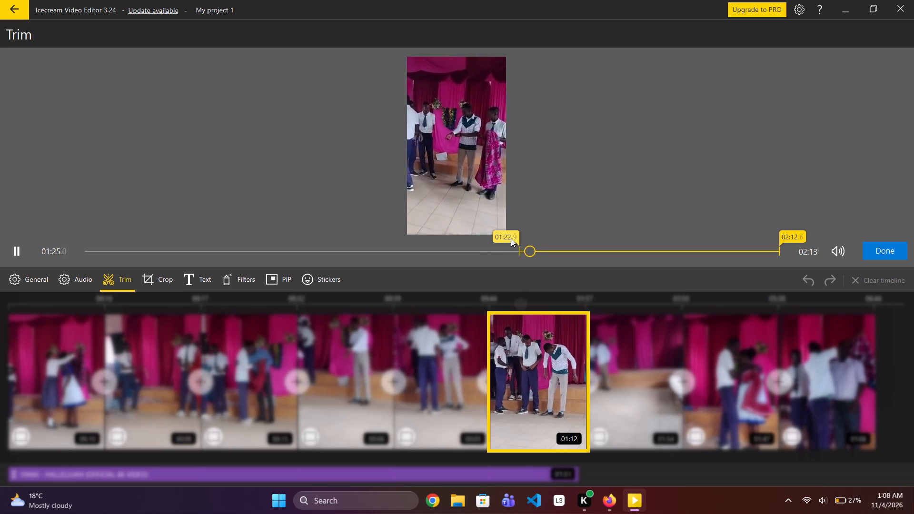
{"action": "left_click_drag", "start_coordinate": [511, 238], "coordinate": [531, 239]}
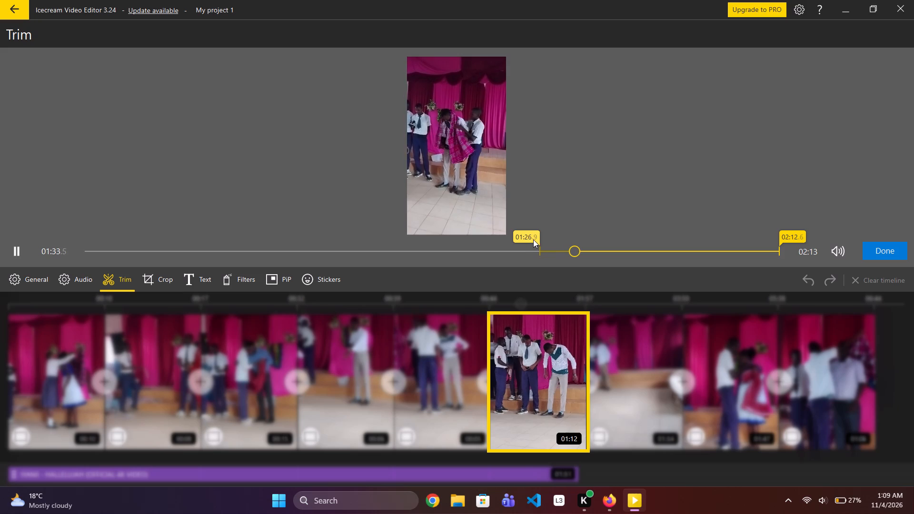
{"action": "left_click_drag", "start_coordinate": [533, 239], "coordinate": [544, 241]}
{"action": "key", "text": "space"}
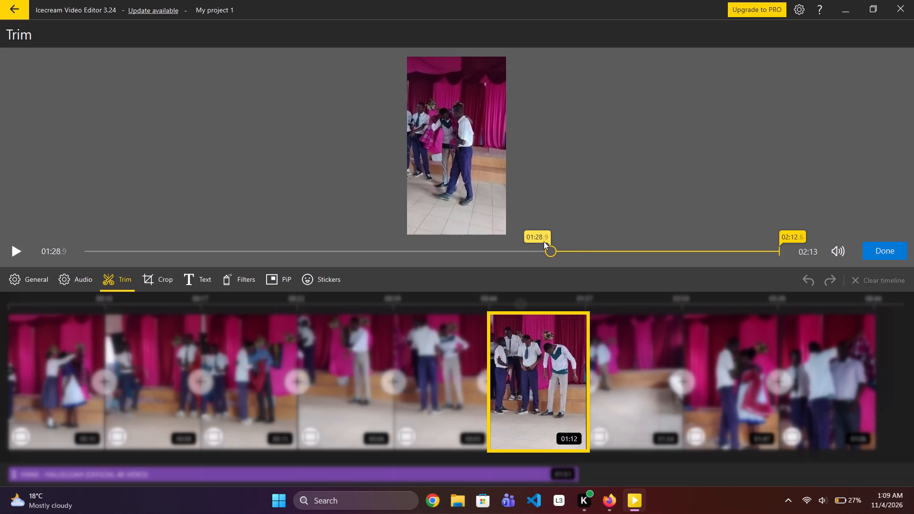
Fine-tune the 01:12 clip's trim start to 01:31.0, replaying the footage between adjustments.
{"action": "key", "text": "space"}
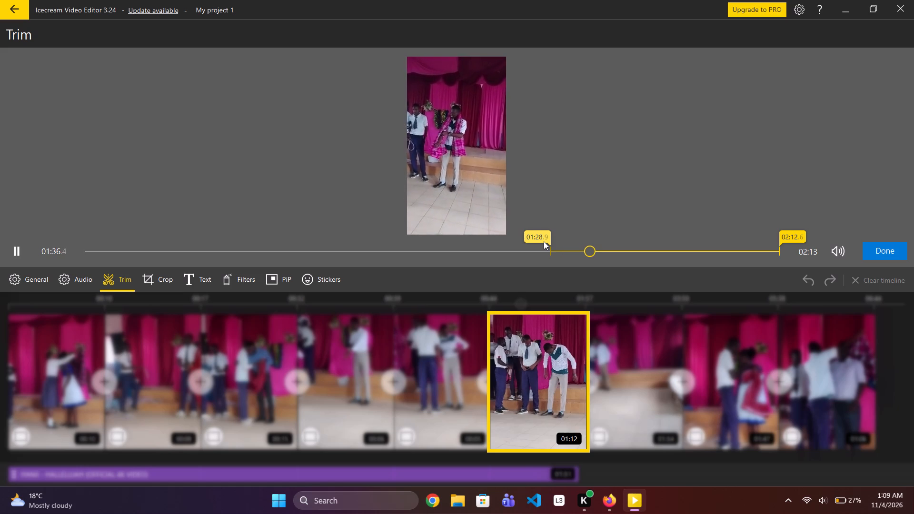
{"action": "left_click_drag", "start_coordinate": [546, 241], "coordinate": [548, 241]}
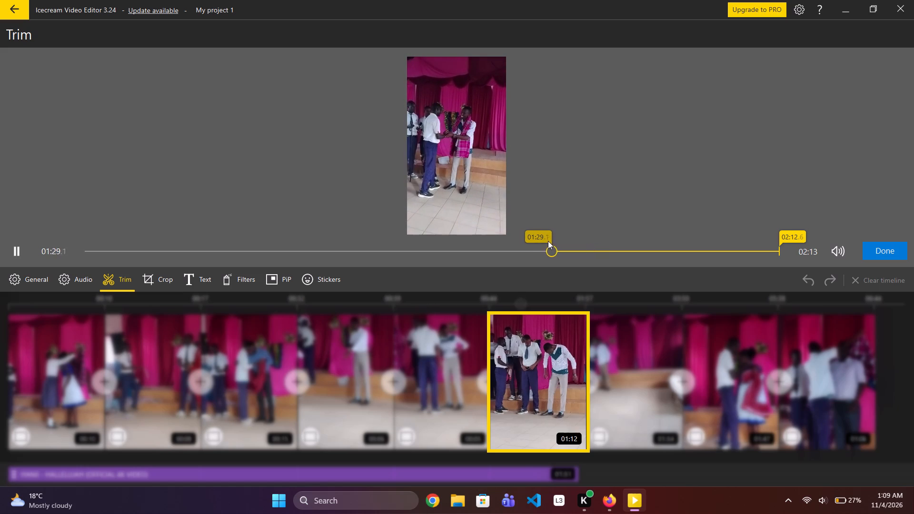
{"action": "left_click_drag", "start_coordinate": [548, 241], "coordinate": [555, 242]}
{"action": "key", "text": "space"}
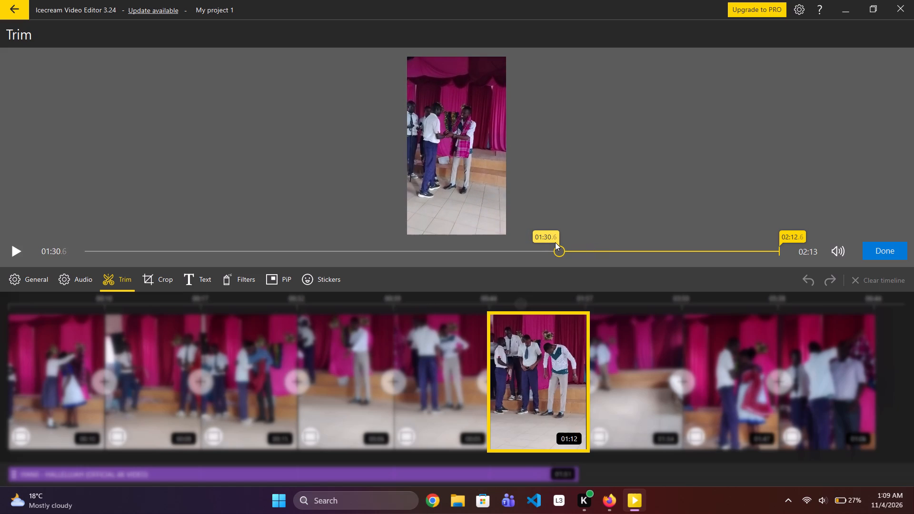
{"action": "key", "text": "space"}
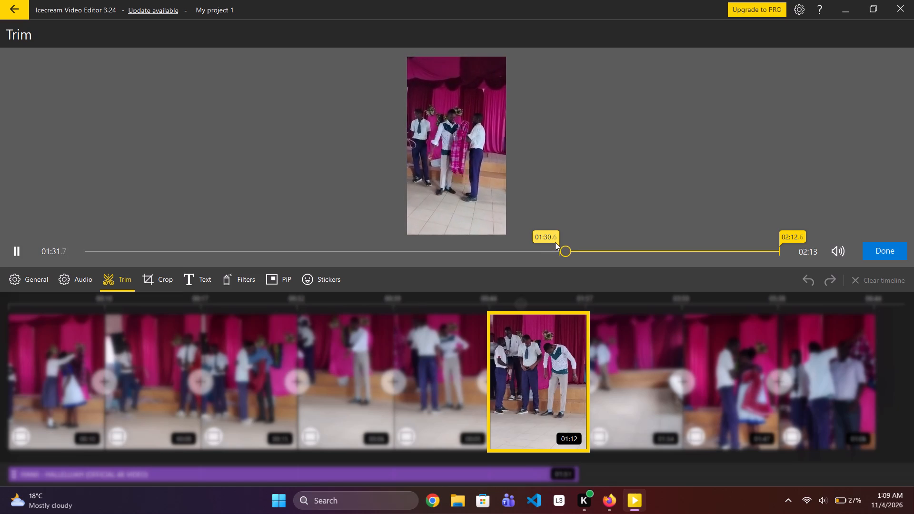
{"action": "key", "text": "space"}
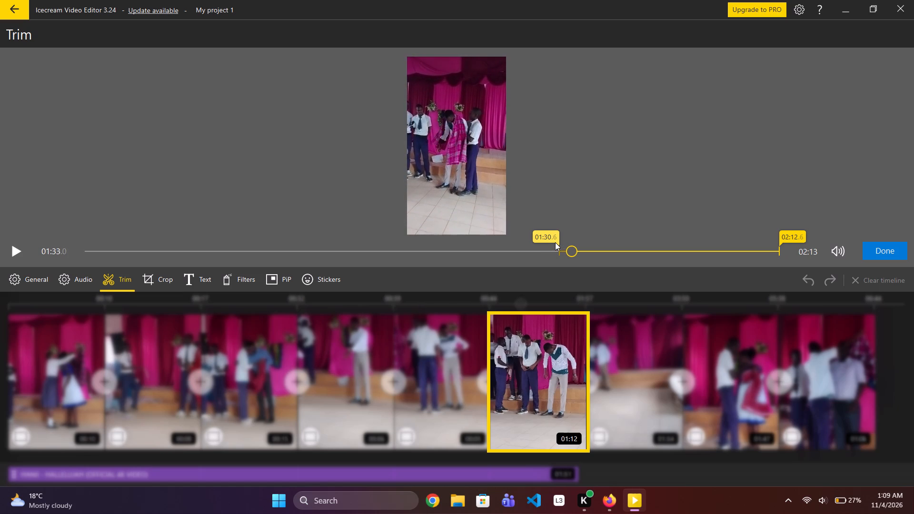
{"action": "left_click_drag", "start_coordinate": [565, 249], "coordinate": [546, 245]}
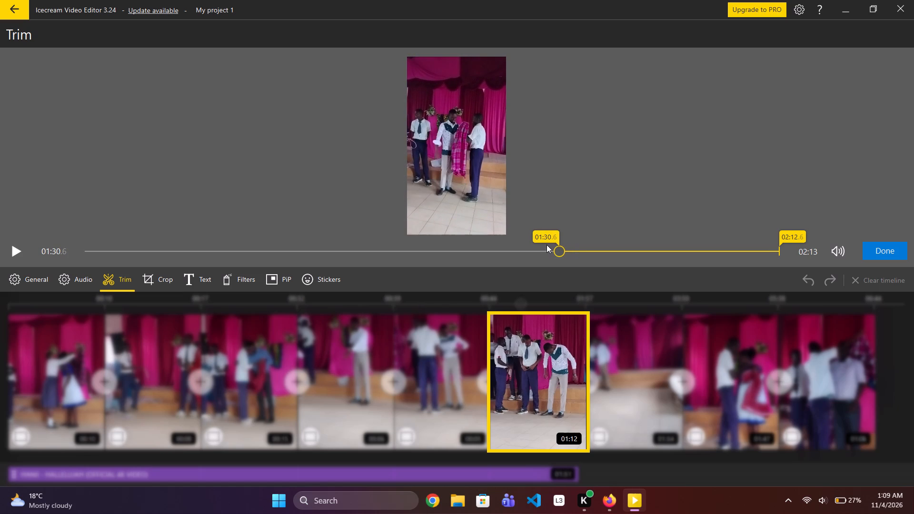
{"action": "key", "text": "space"}
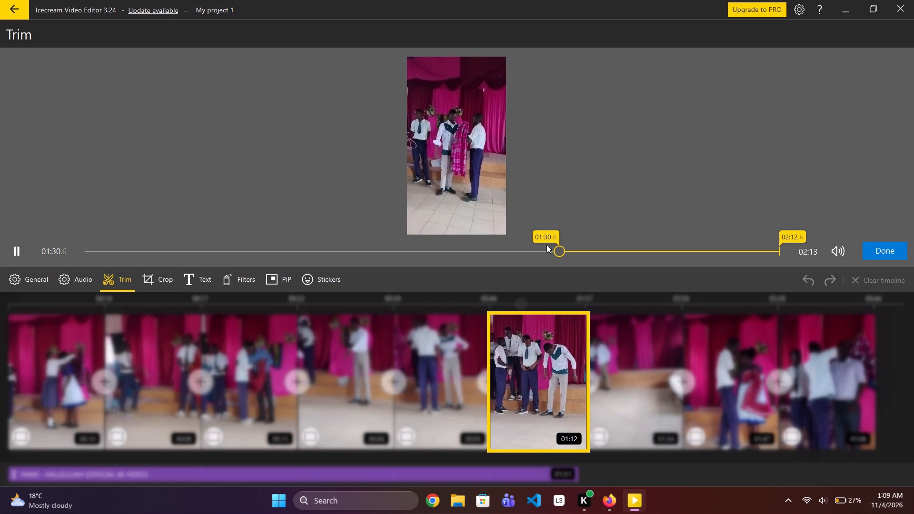
{"action": "left_click", "coordinate": [546, 245]}
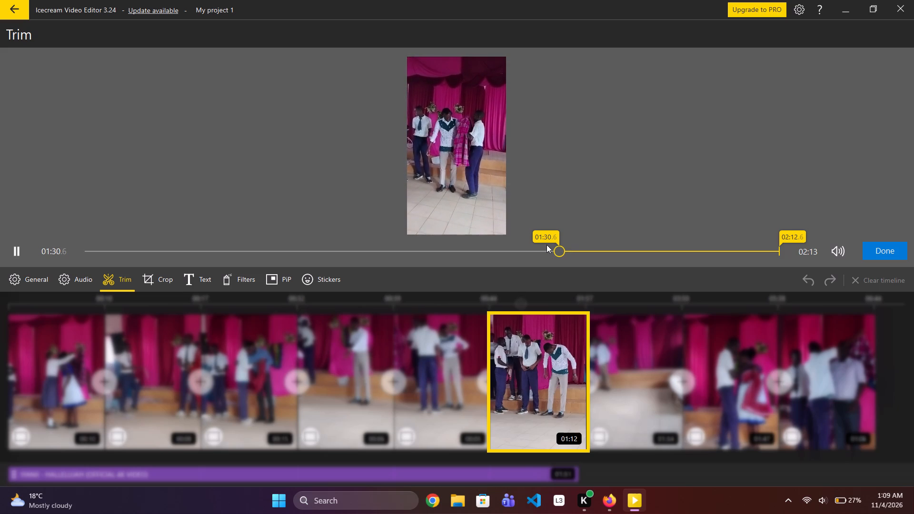
{"action": "left_click_drag", "start_coordinate": [550, 237], "coordinate": [546, 238]}
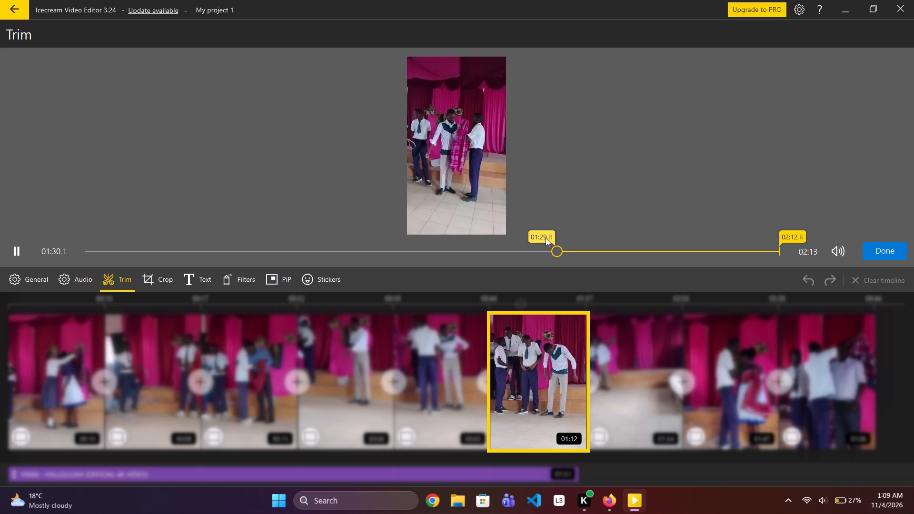
{"action": "key", "text": "space"}
{"action": "key", "text": "space"}
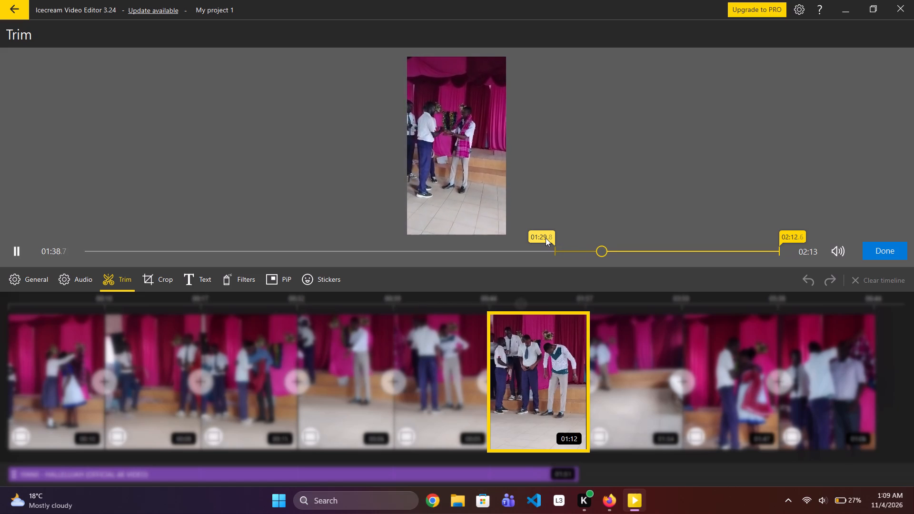
{"action": "left_click_drag", "start_coordinate": [546, 238], "coordinate": [550, 239]}
{"action": "key", "text": "space"}
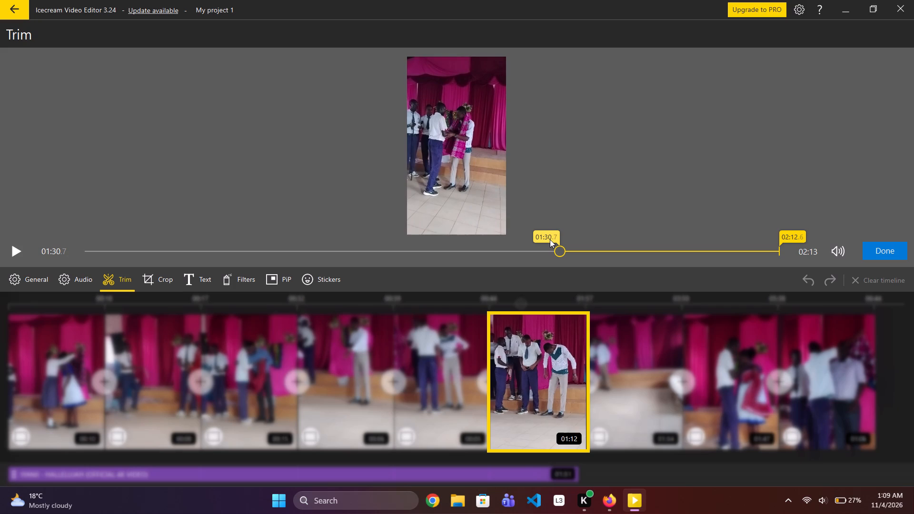
{"action": "key", "text": "space"}
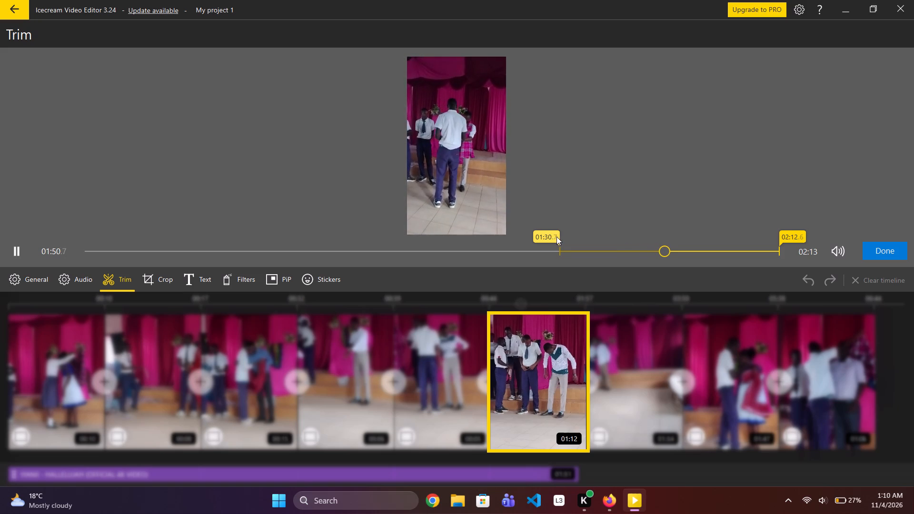
{"action": "left_click", "coordinate": [551, 237]}
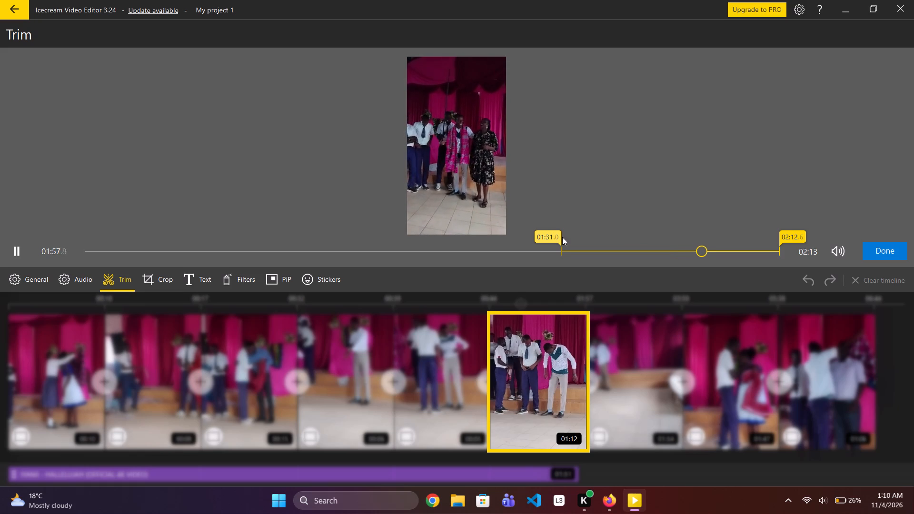
Set the 01:12 clip's trim end to 01:56.3, checking the footage around it, and apply the trim.
{"action": "left_click_drag", "start_coordinate": [784, 235], "coordinate": [733, 242]}
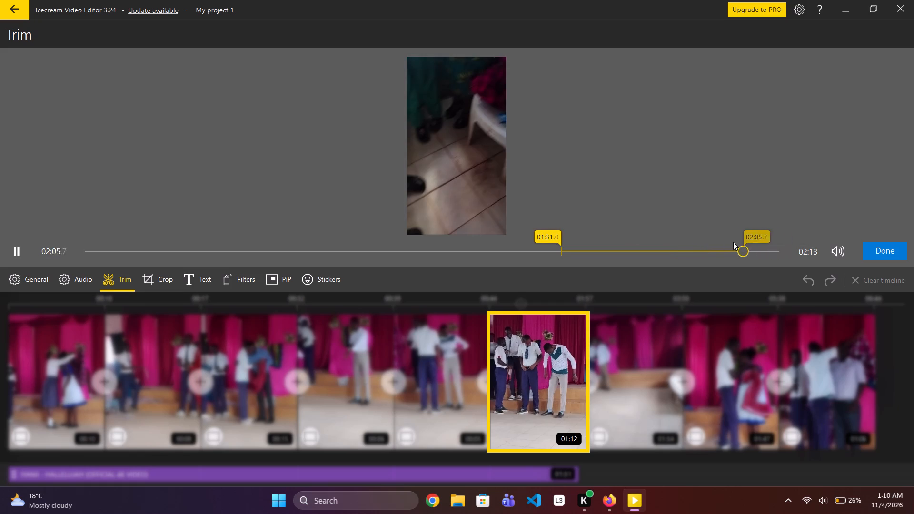
{"action": "left_click_drag", "start_coordinate": [733, 242], "coordinate": [692, 244]}
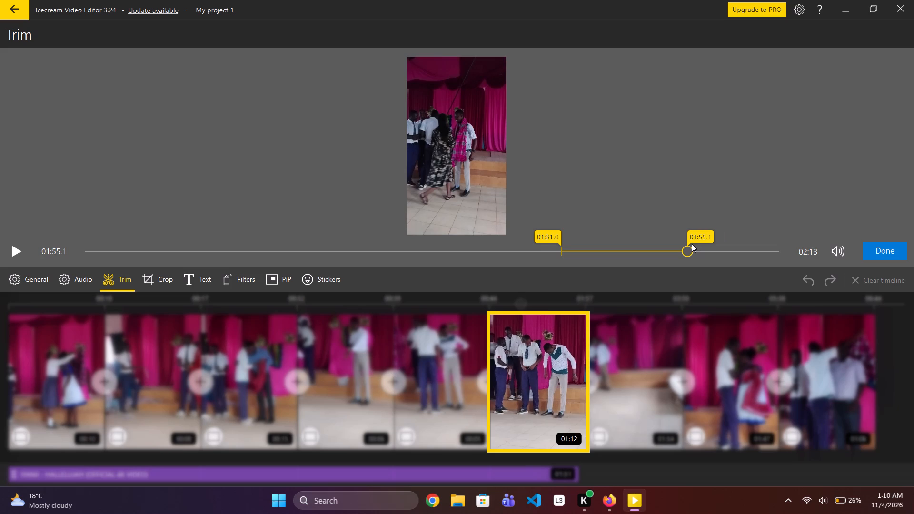
{"action": "key", "text": "space"}
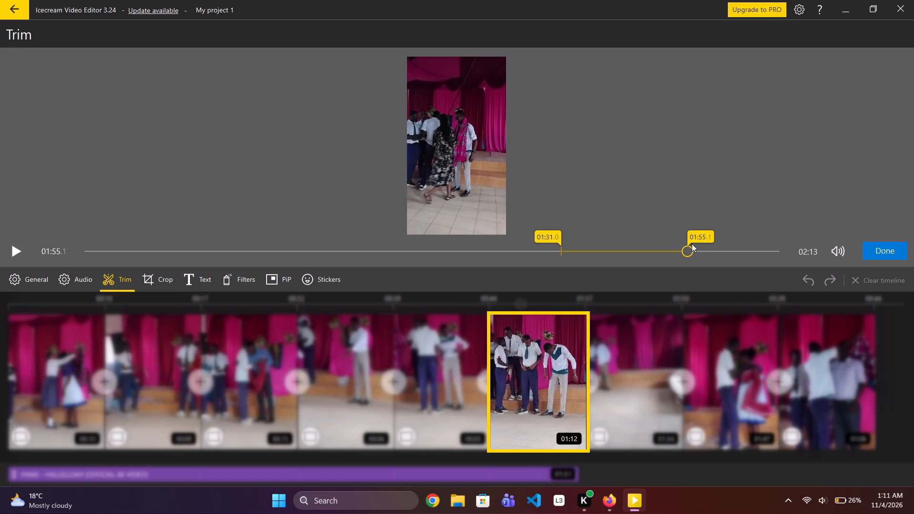
{"action": "left_click_drag", "start_coordinate": [697, 237], "coordinate": [703, 237]}
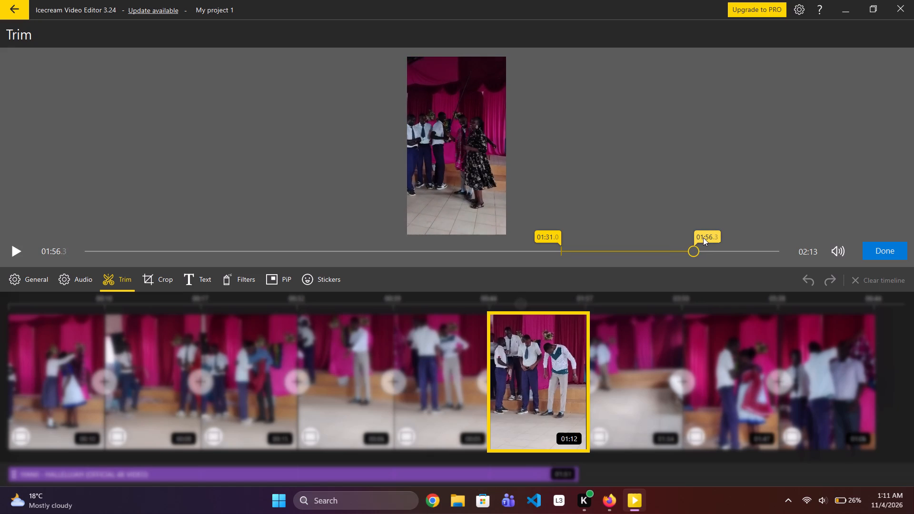
{"action": "left_click", "coordinate": [663, 247]}
{"action": "key", "text": "space"}
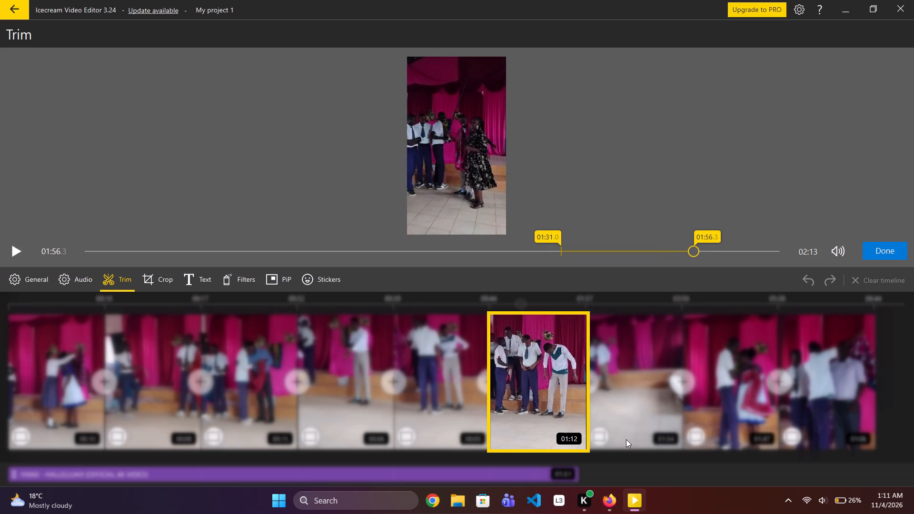
{"action": "key", "text": "space"}
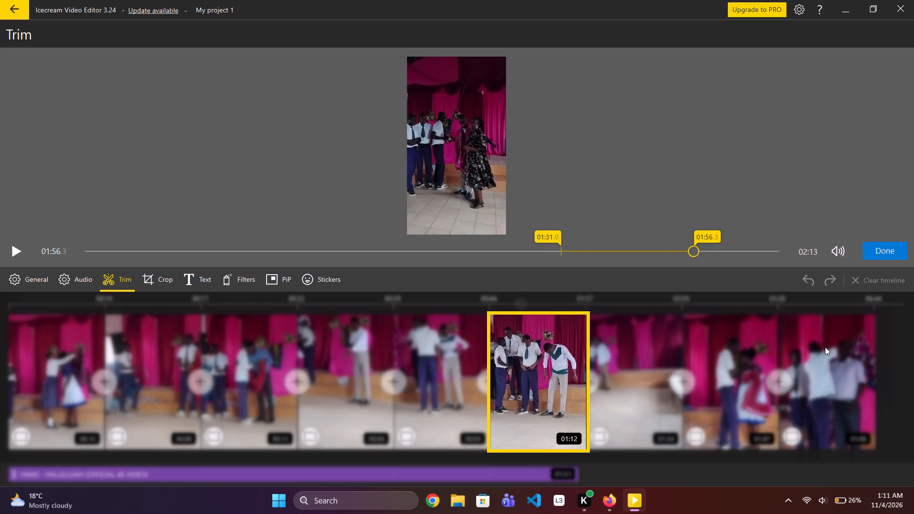
{"action": "left_click", "coordinate": [885, 248]}
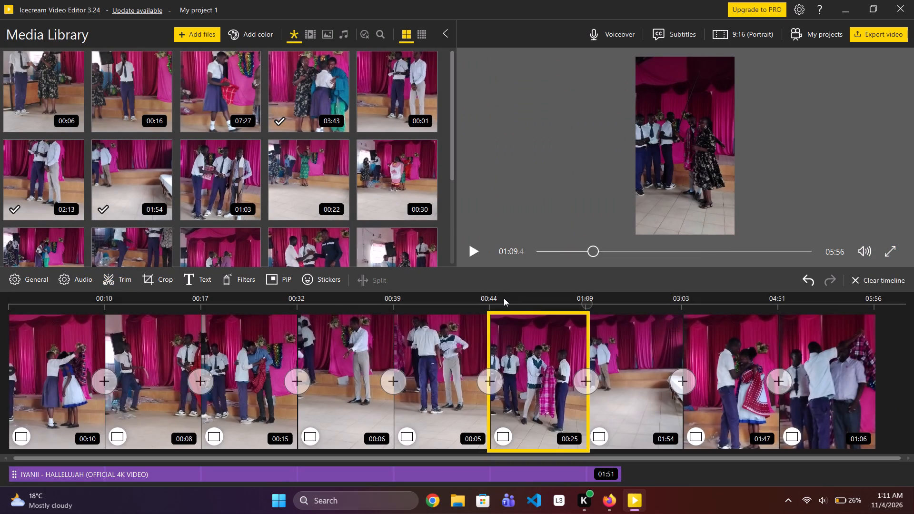
Add a Dissolve transition between the first two clips, apply it to all clips, and replay the video from the start.
{"action": "left_click_drag", "start_coordinate": [592, 248], "coordinate": [444, 254]}
{"action": "key", "text": "space"}
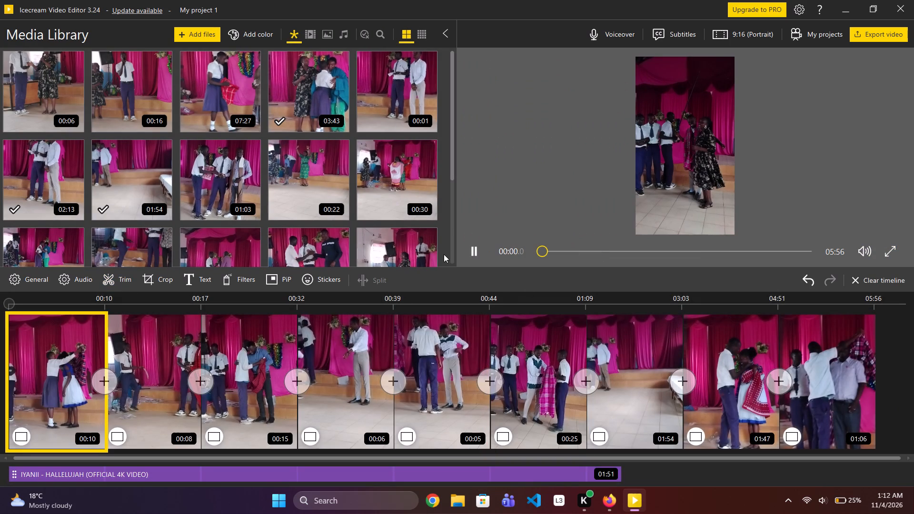
{"action": "key", "text": "space"}
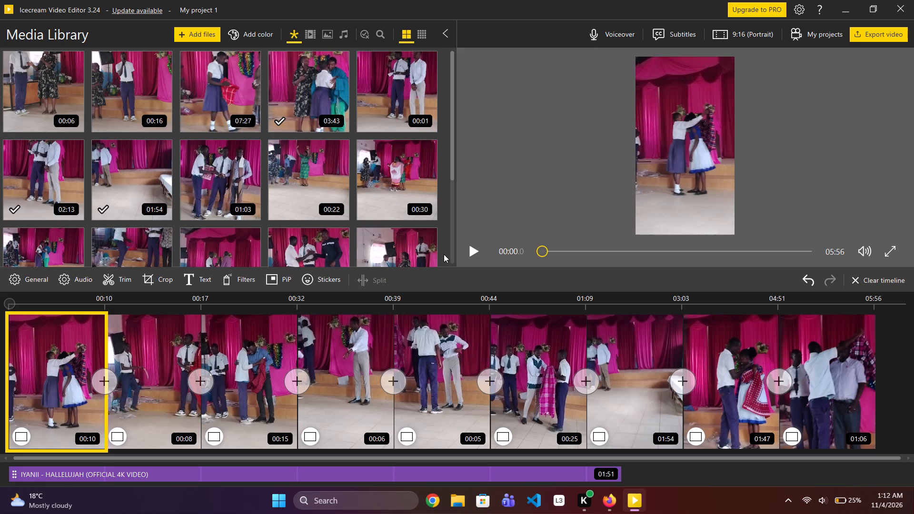
{"action": "key", "text": "space"}
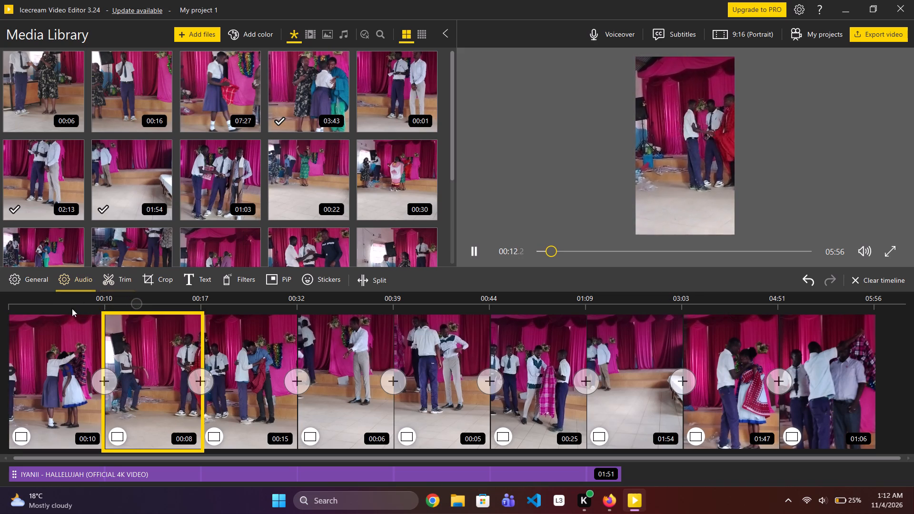
{"action": "left_click", "coordinate": [96, 385]}
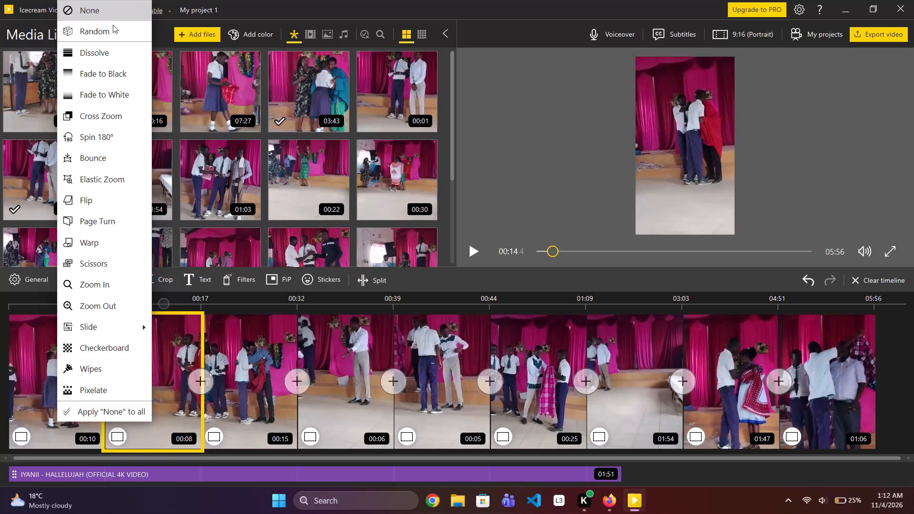
{"action": "left_click", "coordinate": [92, 49]}
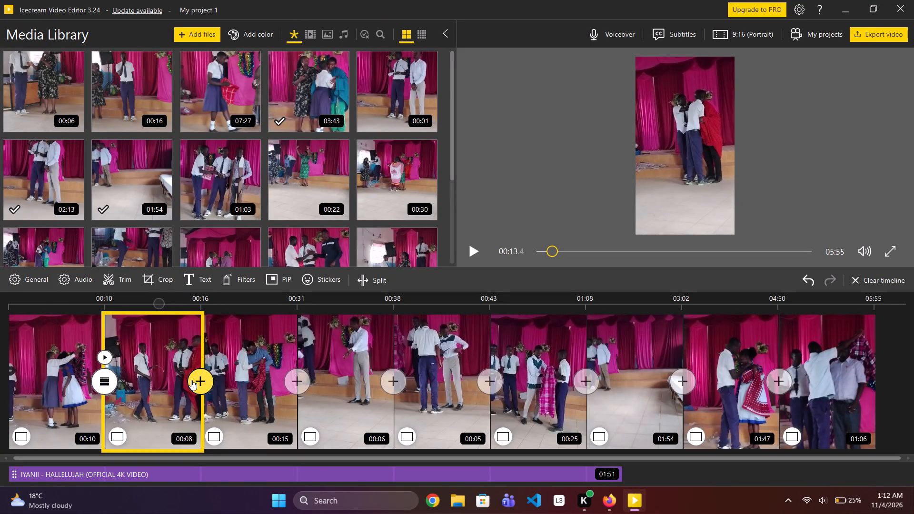
{"action": "left_click", "coordinate": [103, 385]}
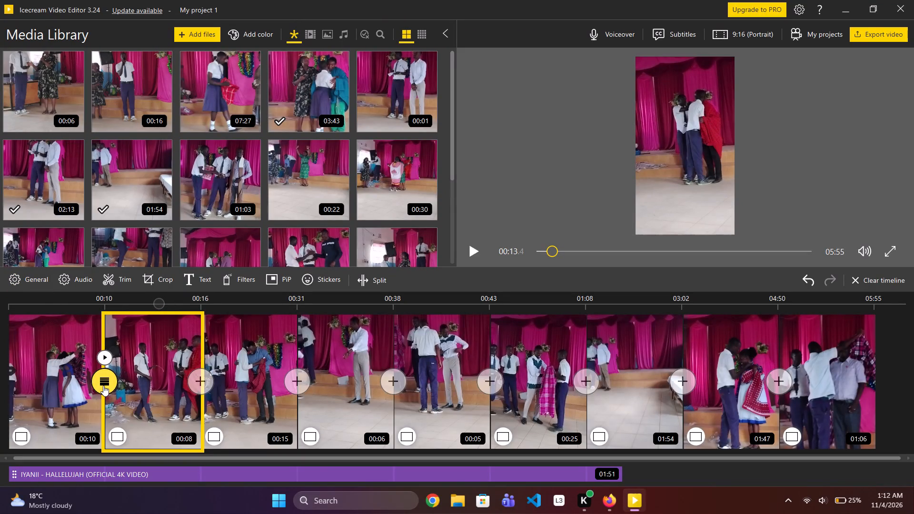
{"action": "left_click", "coordinate": [98, 415]}
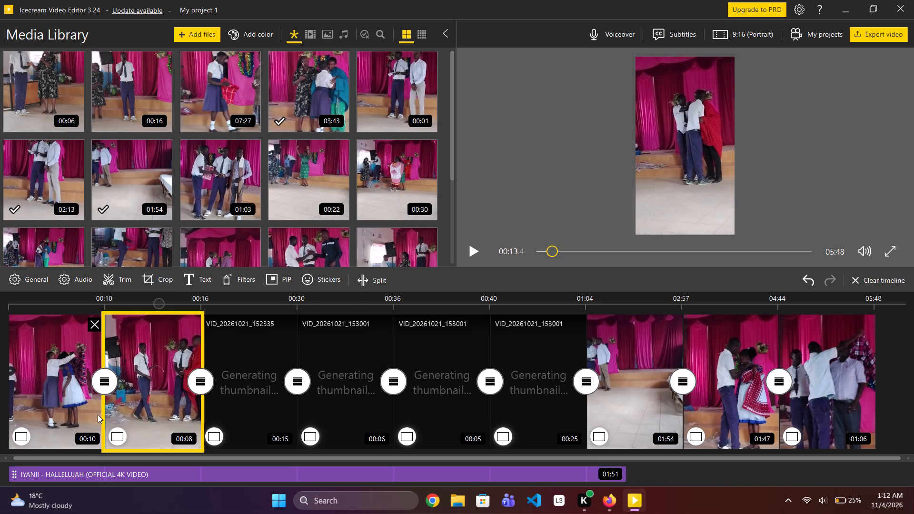
{"action": "left_click_drag", "start_coordinate": [550, 250], "coordinate": [524, 258]}
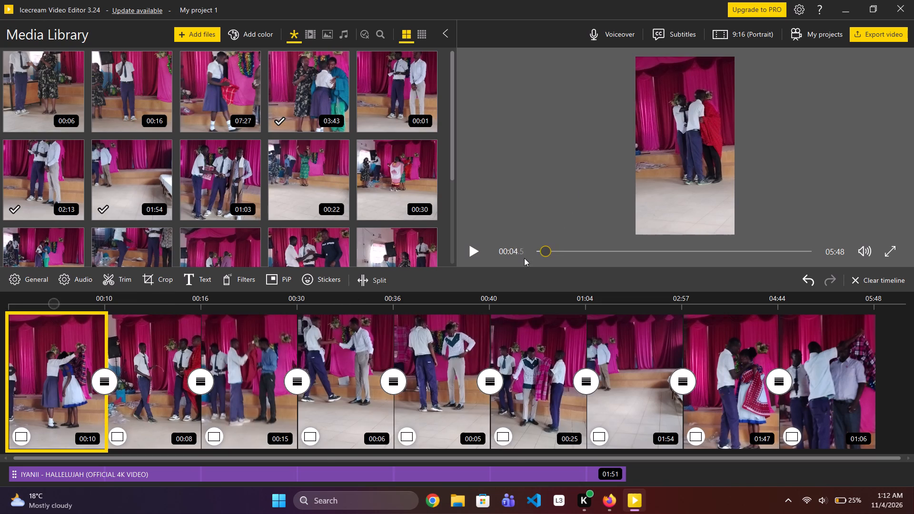
{"action": "left_click_drag", "start_coordinate": [524, 258], "coordinate": [501, 259]}
{"action": "key", "text": "space"}
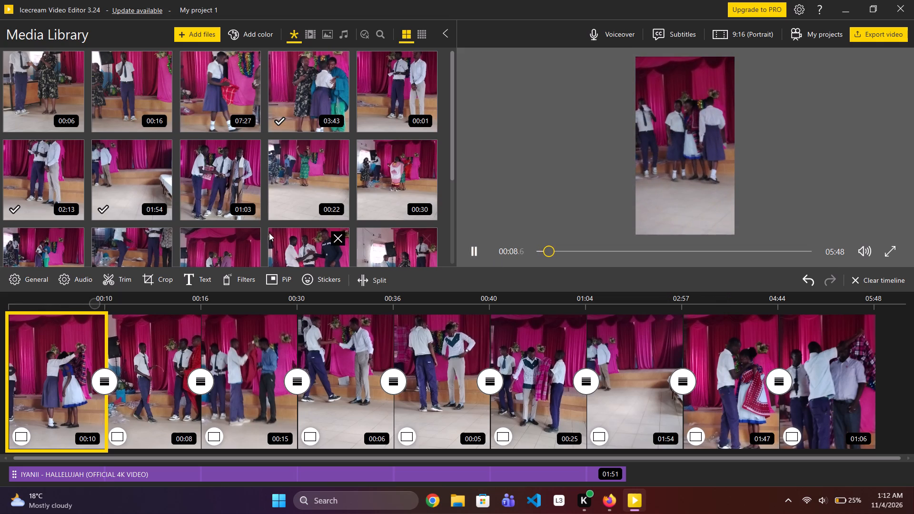
Set the audio volume of the first and second clips to 38% and lower the volume of the third clip.
{"action": "left_click", "coordinate": [91, 275]}
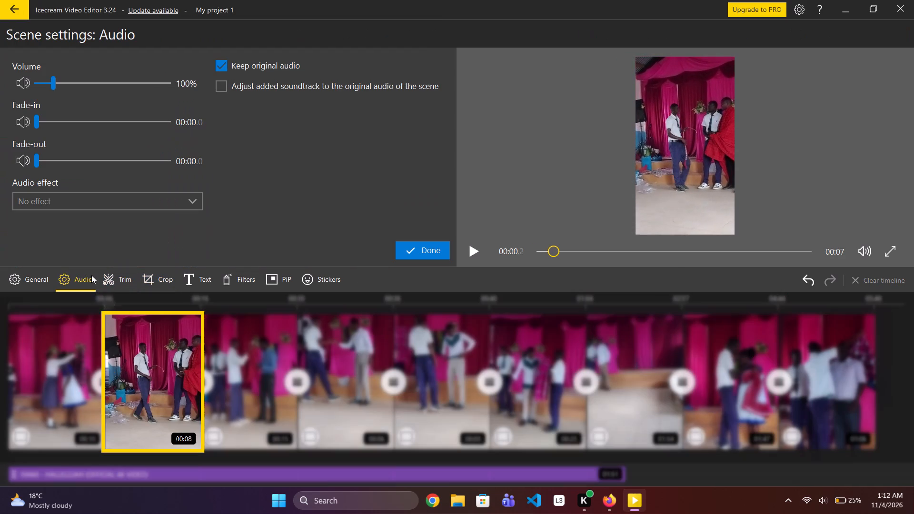
{"action": "left_click", "coordinate": [39, 367]}
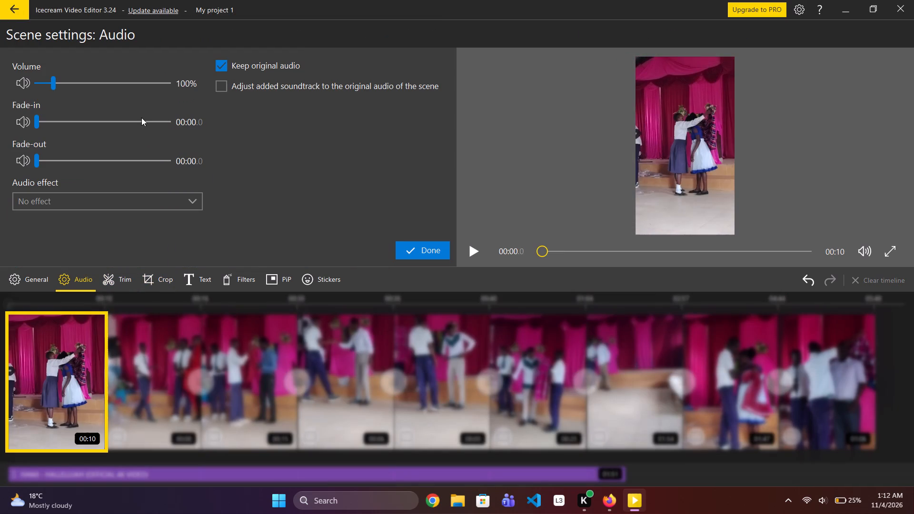
{"action": "left_click", "coordinate": [43, 85]}
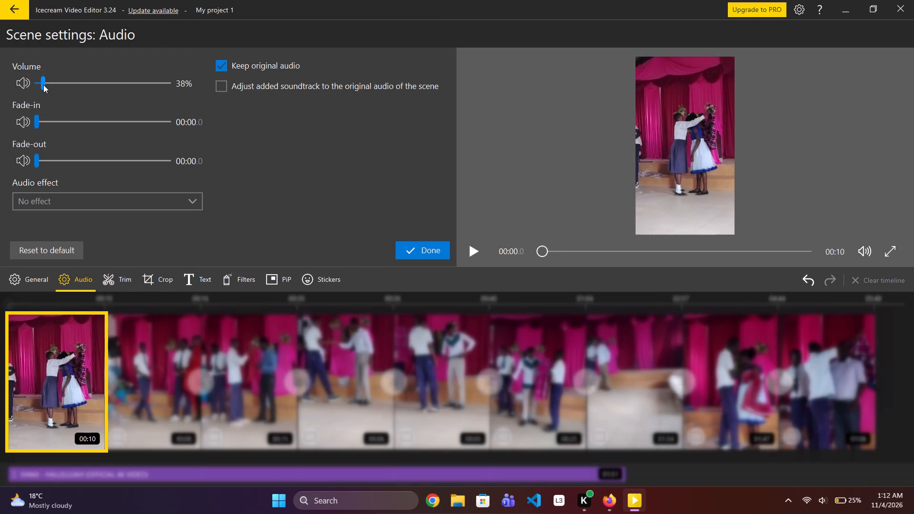
{"action": "left_click", "coordinate": [144, 358]}
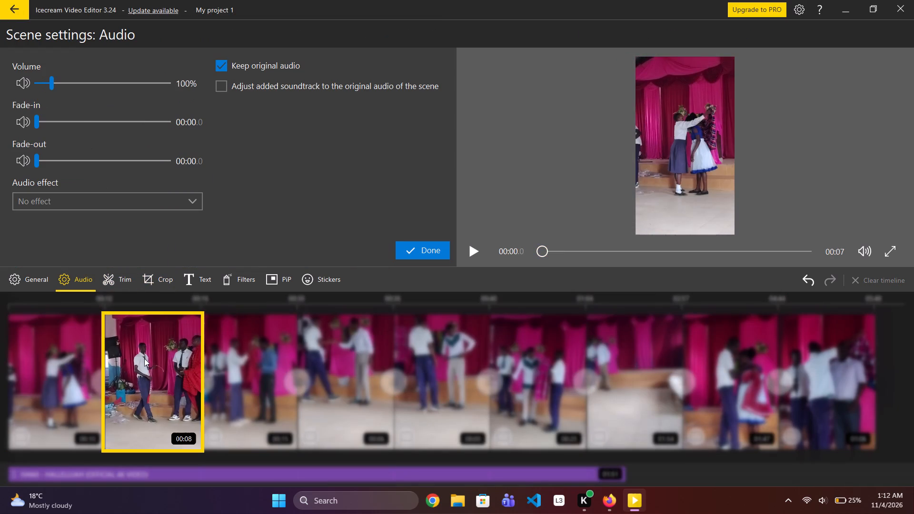
{"action": "left_click", "coordinate": [43, 84]}
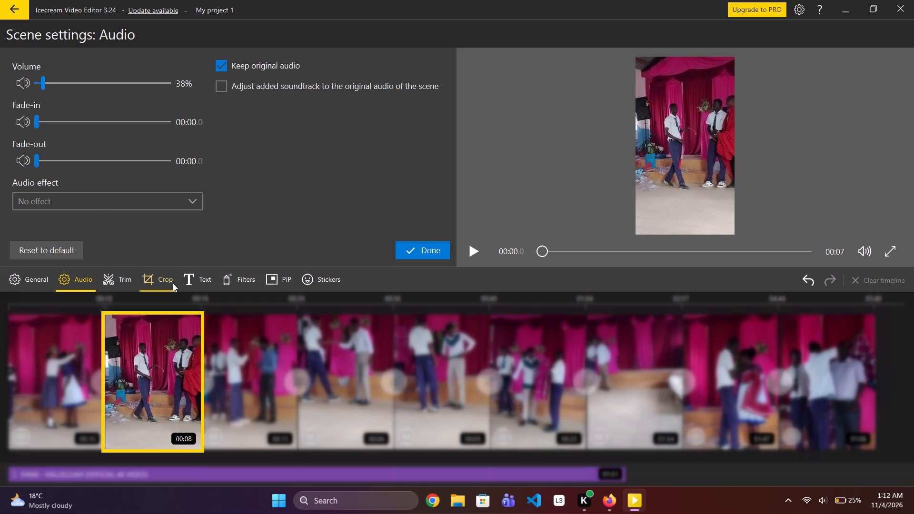
{"action": "left_click", "coordinate": [230, 353]}
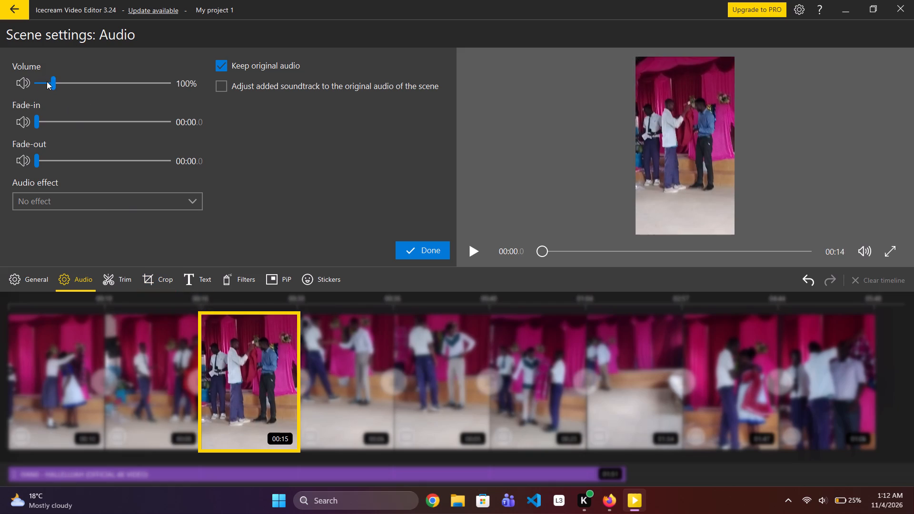
{"action": "left_click", "coordinate": [45, 81]}
Set the audio volume of the 00:06 clip to 72% and of the 00:25 clip to 83%.
{"action": "left_click", "coordinate": [327, 365]}
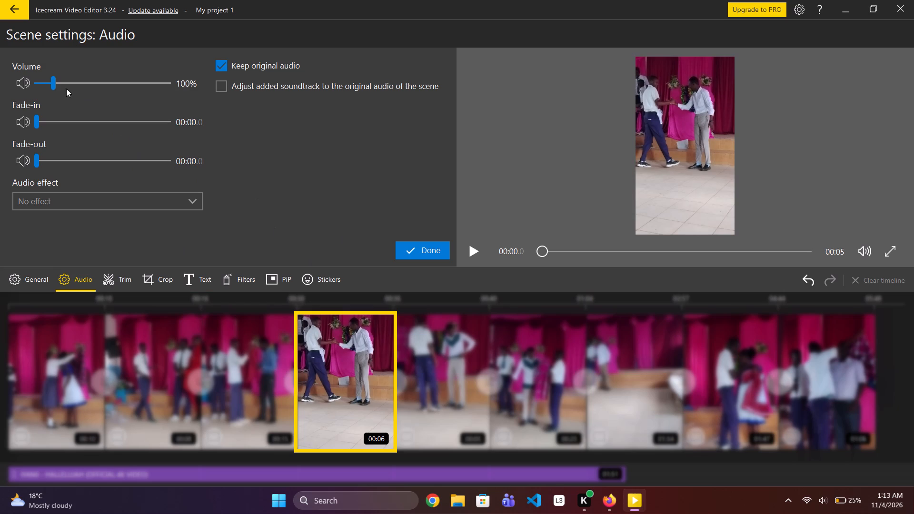
{"action": "left_click", "coordinate": [49, 81]}
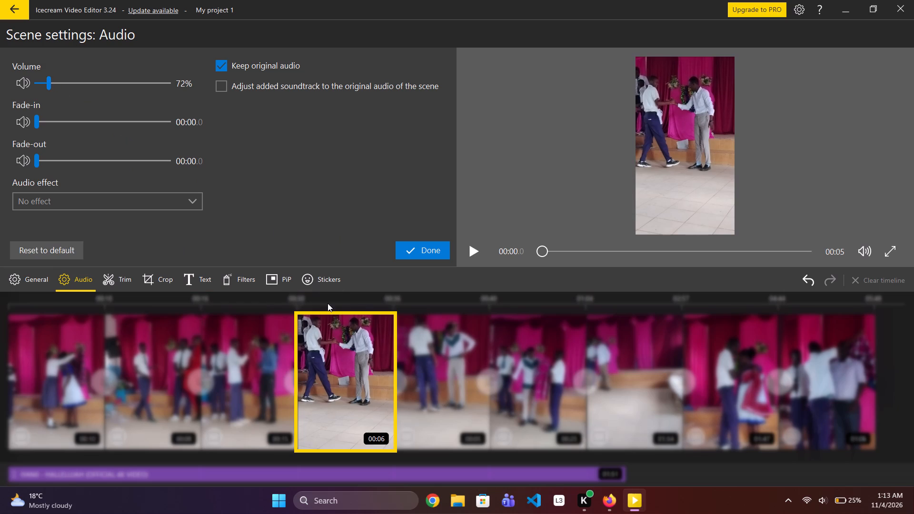
{"action": "left_click", "coordinate": [435, 383]}
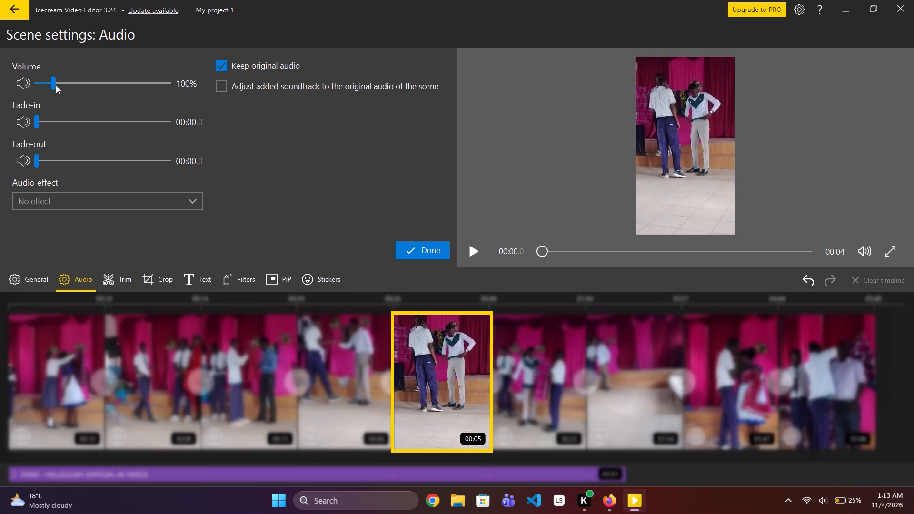
{"action": "left_click", "coordinate": [554, 373]}
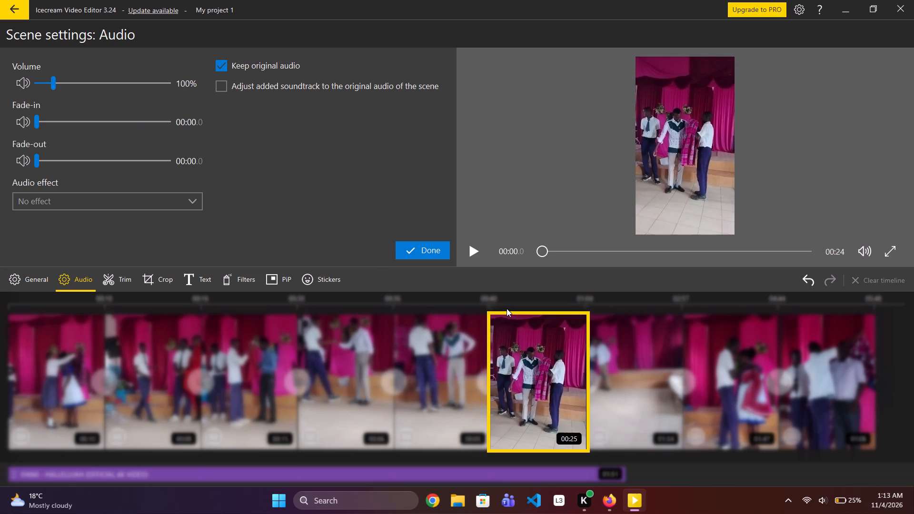
{"action": "left_click", "coordinate": [50, 78]}
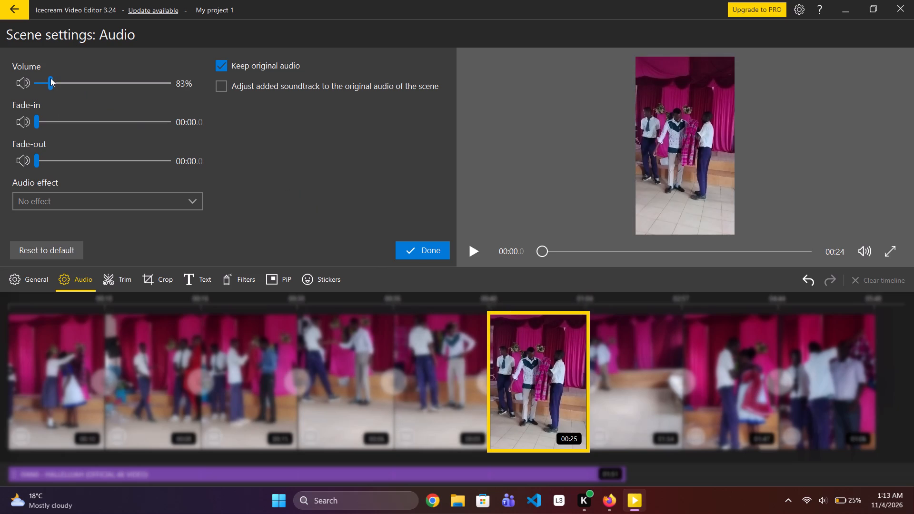
Set the audio volume of the 01:54 clip to 62%, the 01:47 clip to 72% and the 01:06 clip to 55%, and apply the settings.
{"action": "left_click", "coordinate": [621, 364]}
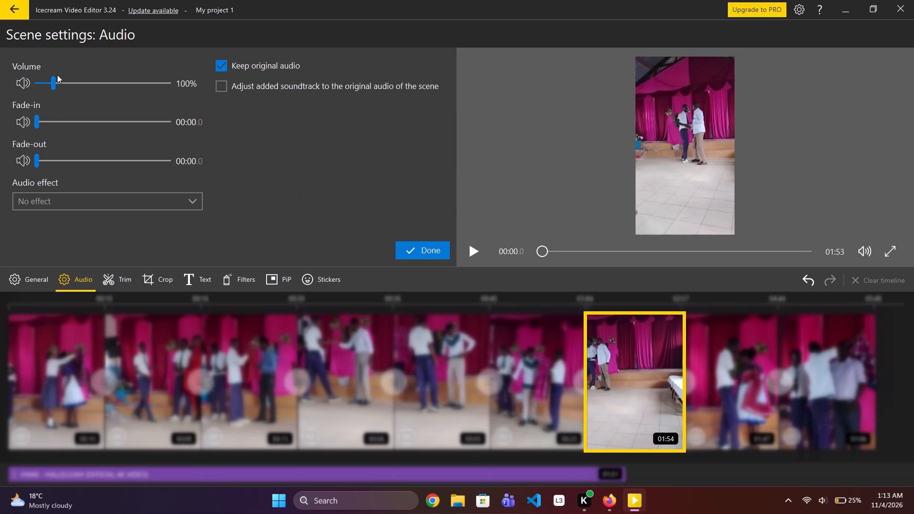
{"action": "left_click", "coordinate": [47, 82]}
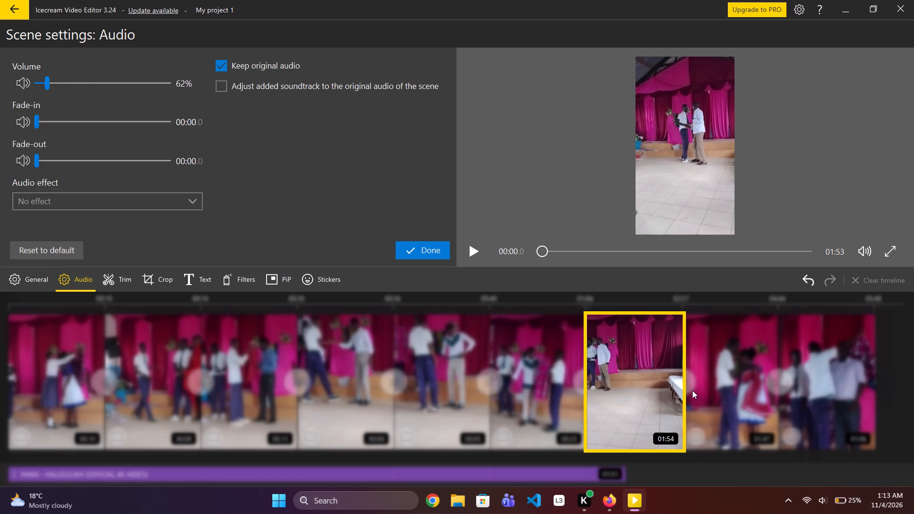
{"action": "left_click", "coordinate": [739, 373]}
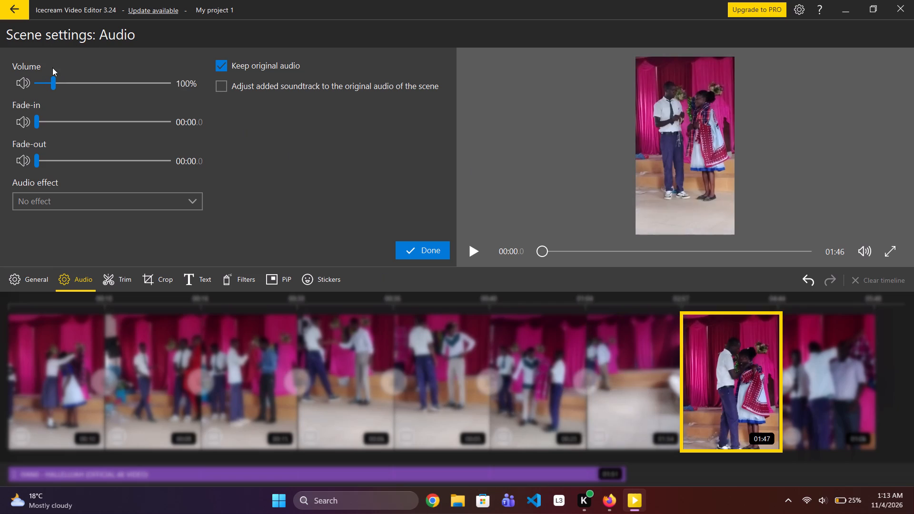
{"action": "left_click", "coordinate": [49, 80]}
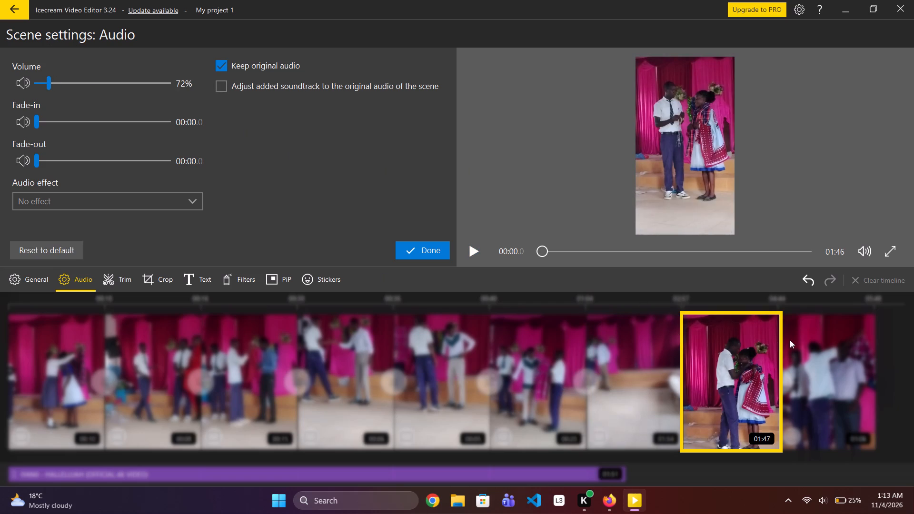
{"action": "left_click", "coordinate": [821, 358]}
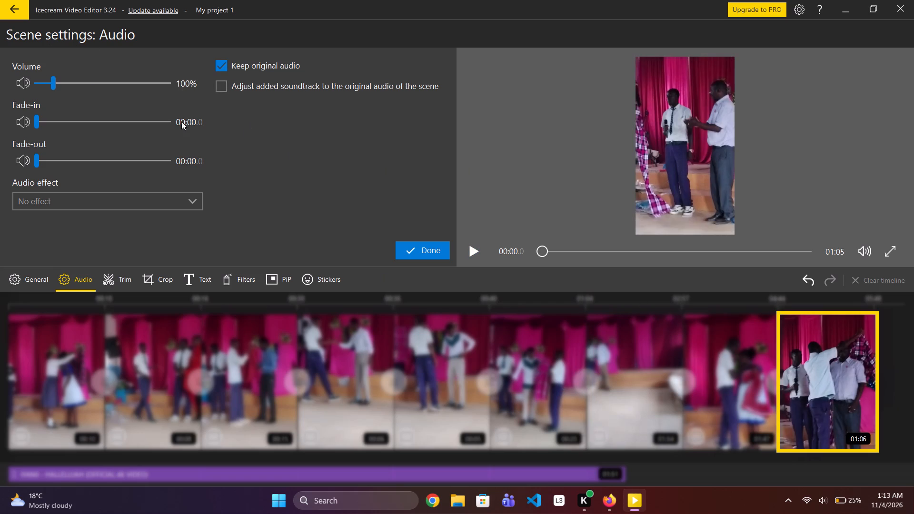
{"action": "left_click", "coordinate": [46, 81]}
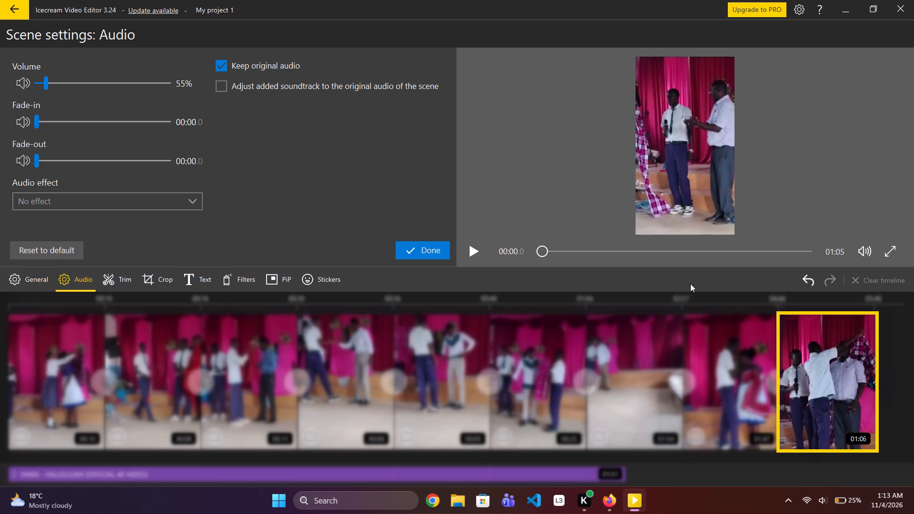
{"action": "left_click", "coordinate": [437, 250]}
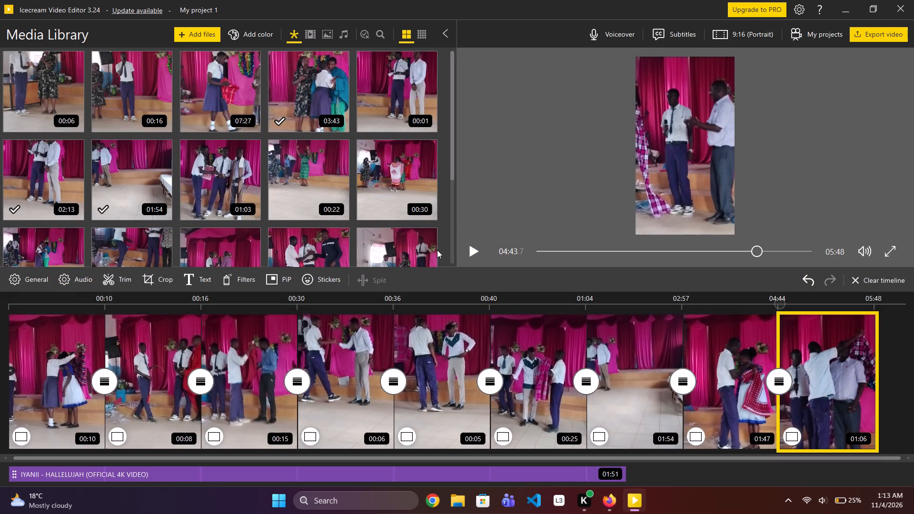
{"action": "double_click", "coordinate": [760, 249]}
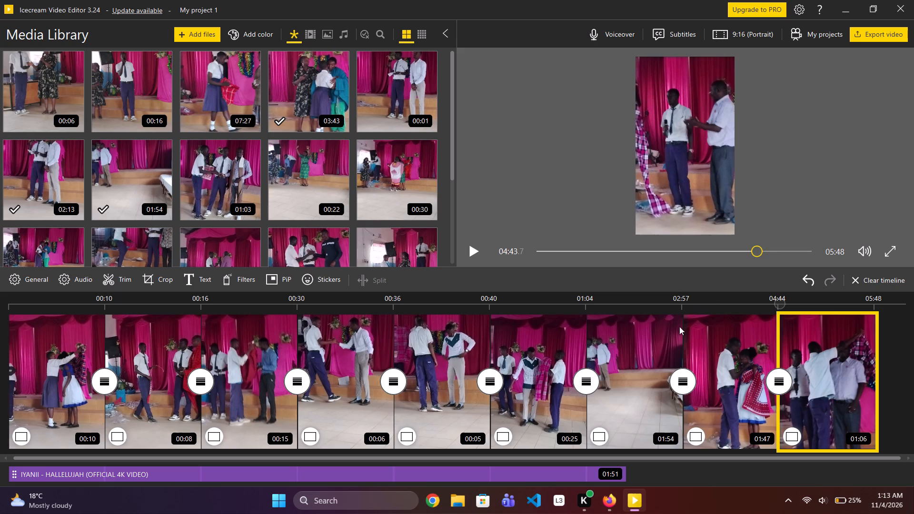
Add the IYANII - HALLELUJAH track again to the audio timeline, directly after the existing 01:51 piece.
{"action": "left_click", "coordinate": [619, 373]}
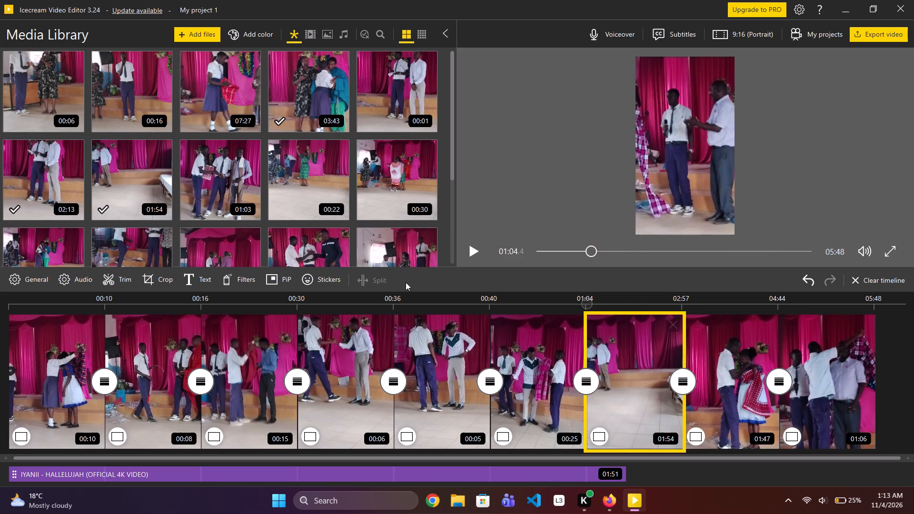
{"action": "left_click", "coordinate": [467, 256]}
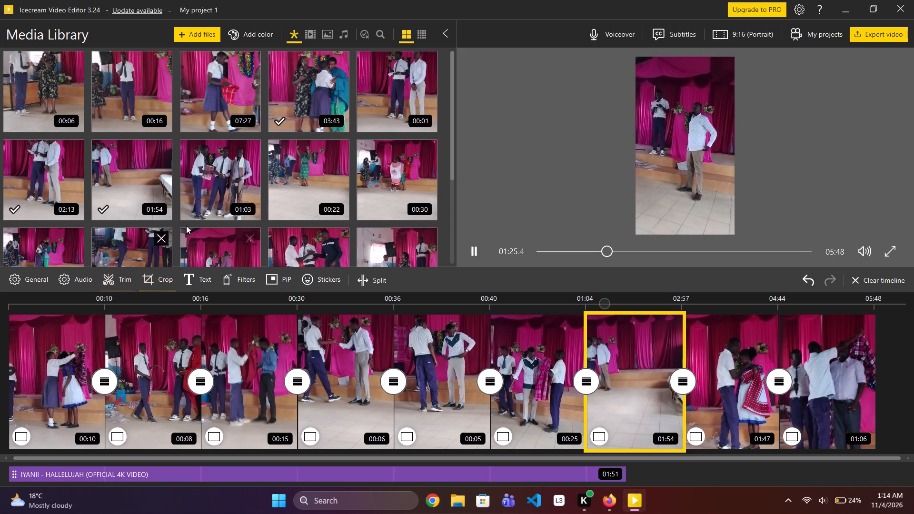
{"action": "left_click_drag", "start_coordinate": [452, 151], "coordinate": [458, 267]}
{"action": "left_click_drag", "start_coordinate": [402, 222], "coordinate": [710, 461]}
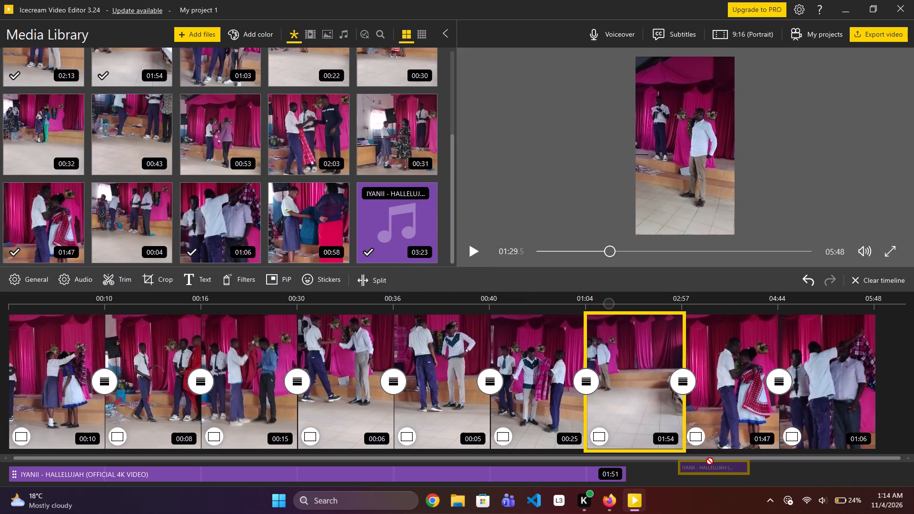
{"action": "left_click_drag", "start_coordinate": [710, 461], "coordinate": [702, 464]}
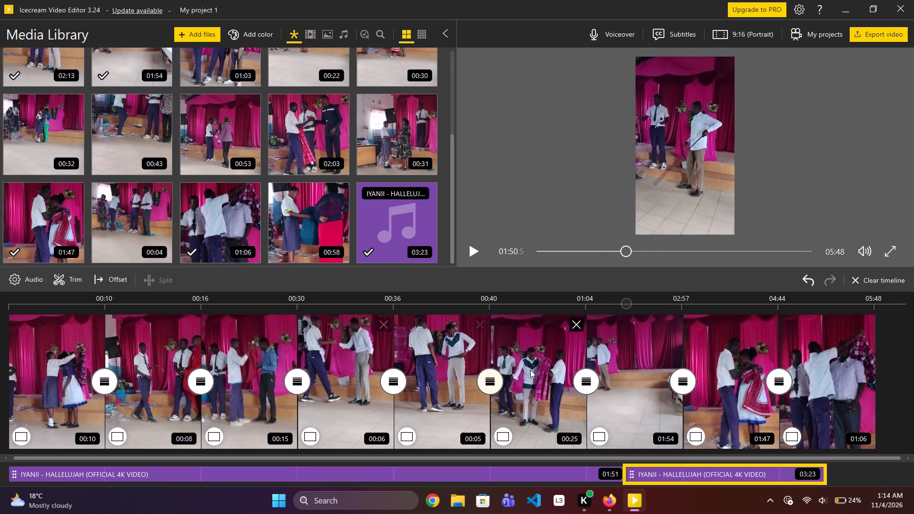
Trim the 01:54 clip so it starts at 00:35.0, checking the playback, and apply the trim.
{"action": "left_click", "coordinate": [629, 391]}
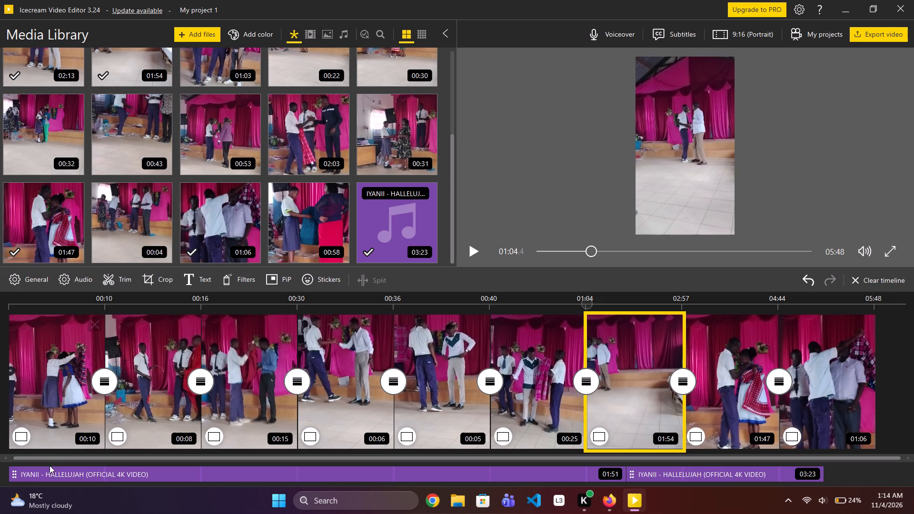
{"action": "left_click", "coordinate": [126, 285]}
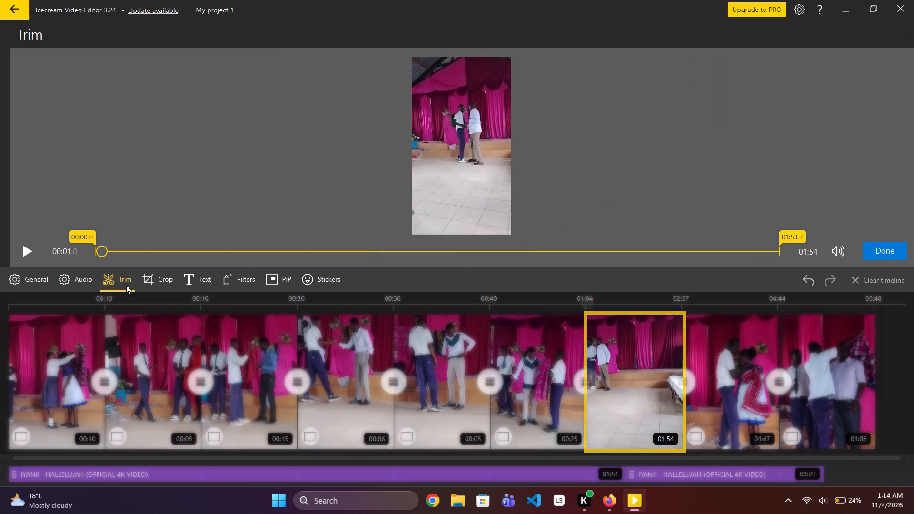
{"action": "left_click_drag", "start_coordinate": [69, 237], "coordinate": [126, 242]}
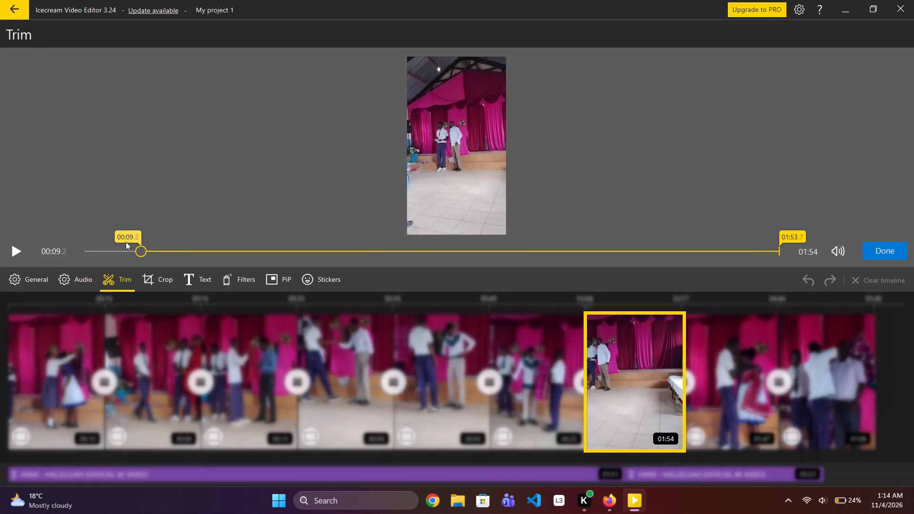
{"action": "left_click_drag", "start_coordinate": [126, 242], "coordinate": [159, 240]}
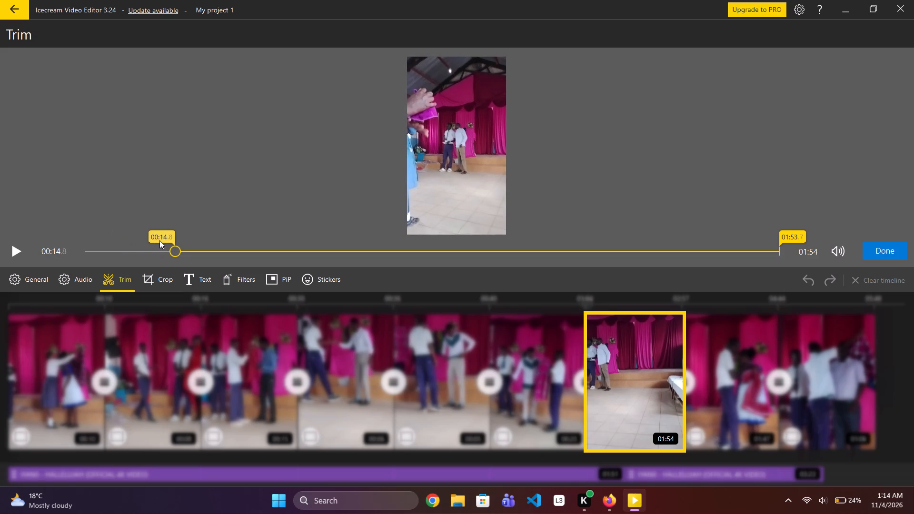
{"action": "left_click_drag", "start_coordinate": [159, 240], "coordinate": [182, 237]}
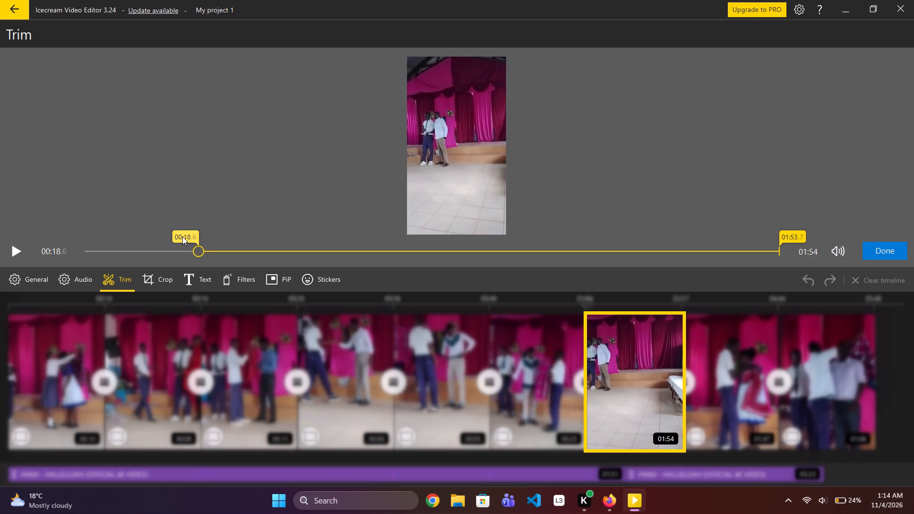
{"action": "left_click", "coordinate": [182, 237]}
{"action": "key", "text": "space"}
{"action": "key", "text": "space"}
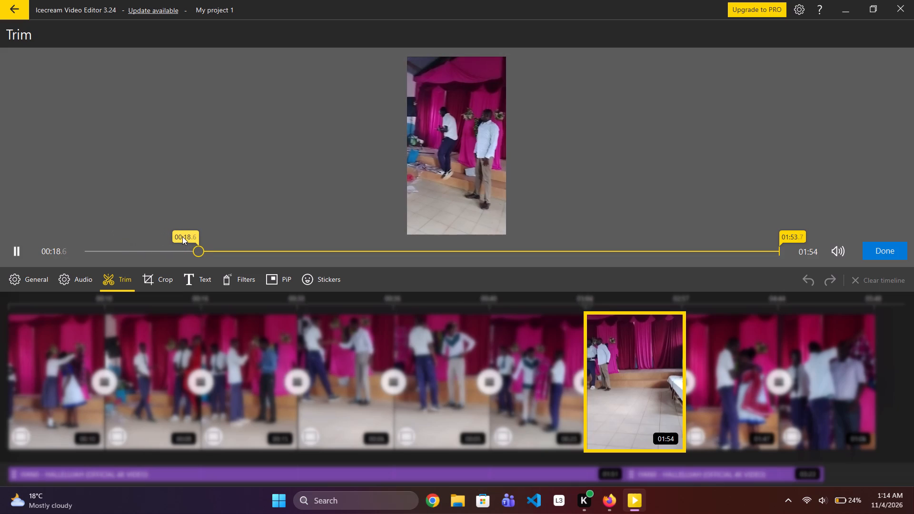
{"action": "left_click_drag", "start_coordinate": [185, 233], "coordinate": [280, 265]}
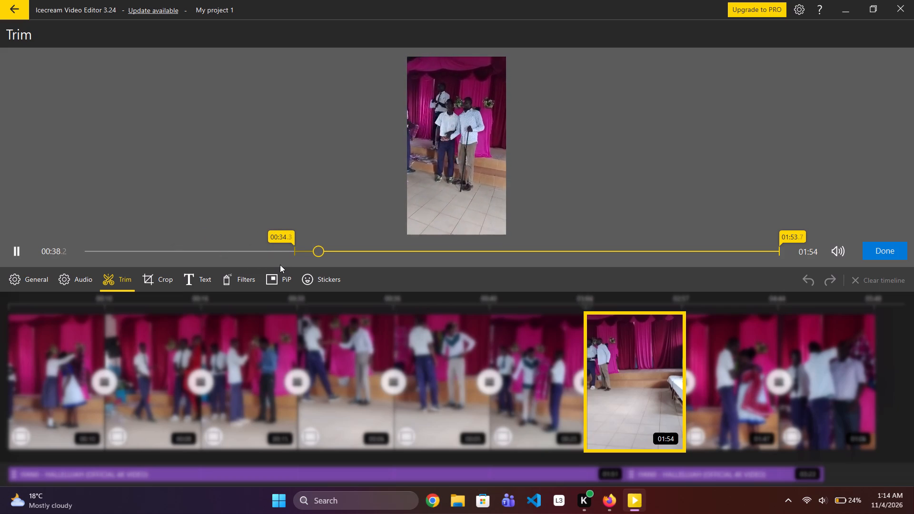
{"action": "left_click", "coordinate": [288, 232]}
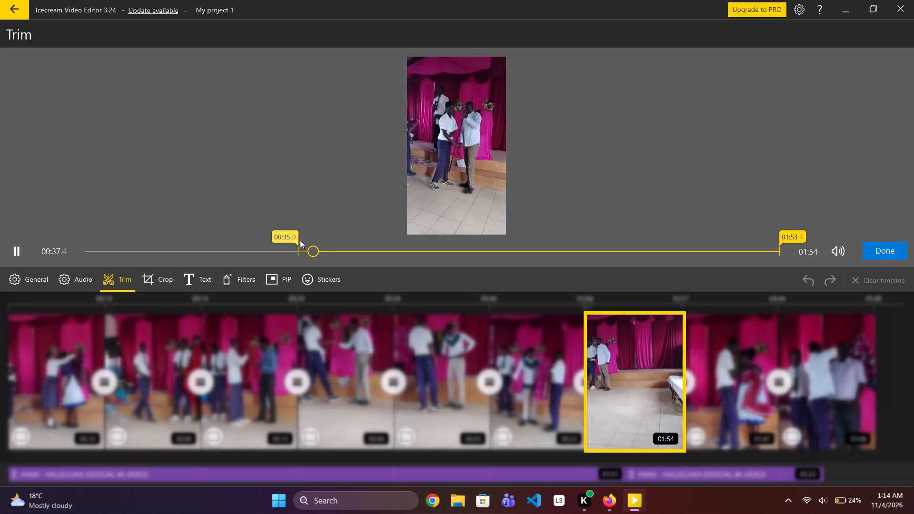
{"action": "left_click_drag", "start_coordinate": [315, 249], "coordinate": [282, 248]}
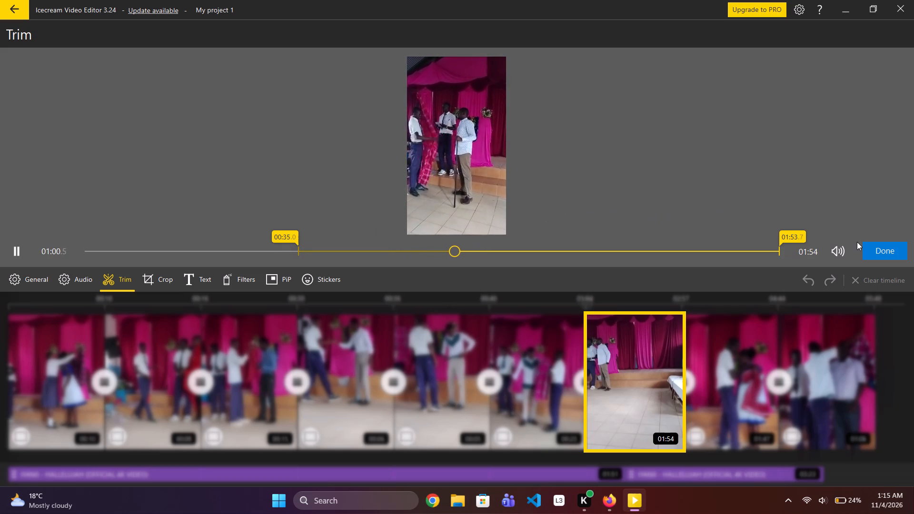
{"action": "left_click", "coordinate": [888, 249]}
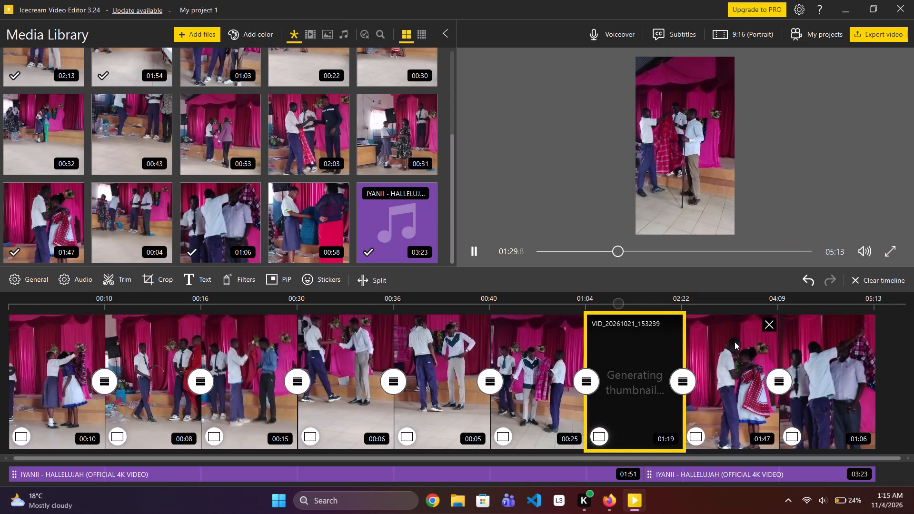
Replay the transition into the 01:19 clip and split that clip about 3 seconds after its start.
{"action": "left_click", "coordinate": [541, 332]}
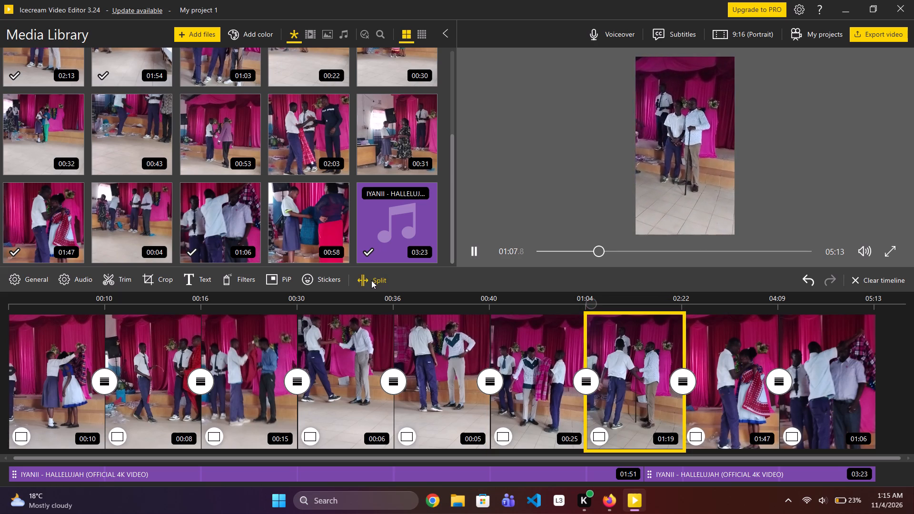
{"action": "left_click", "coordinate": [591, 252]}
{"action": "left_click", "coordinate": [571, 253]}
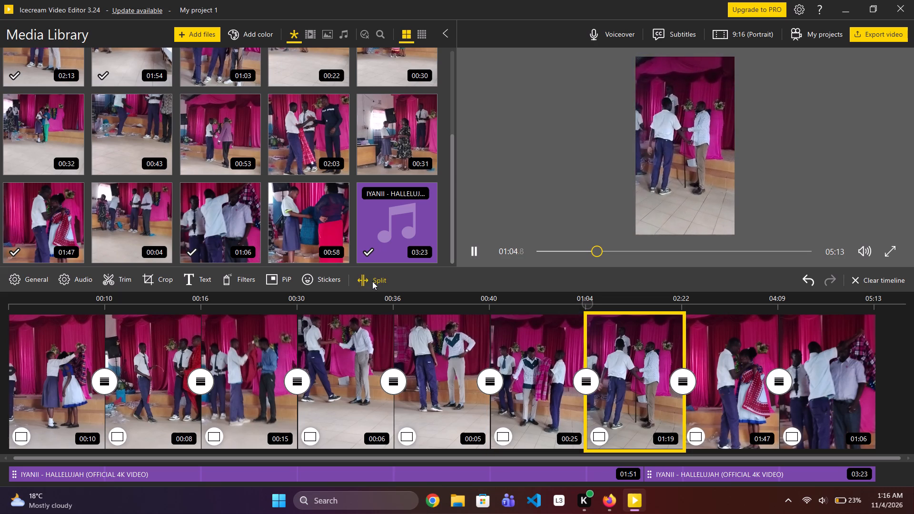
{"action": "left_click", "coordinate": [372, 281]}
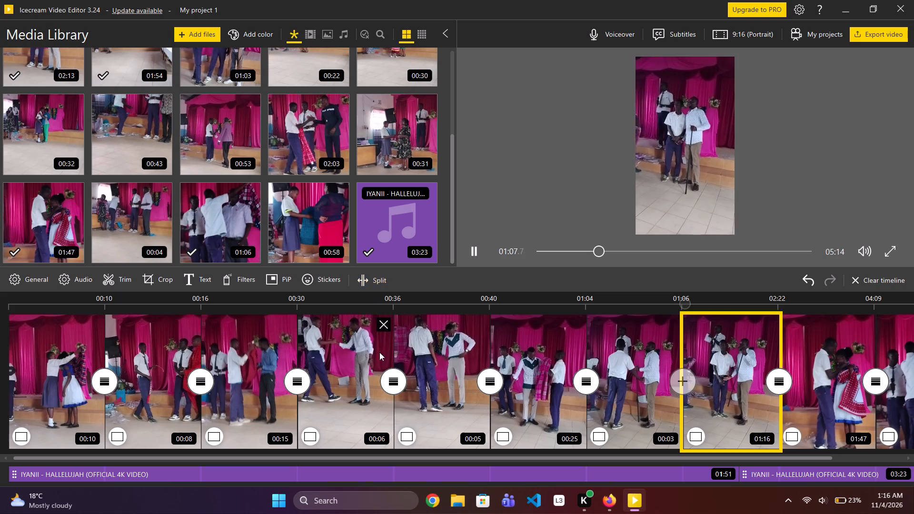
Trim the 01:16 clip so it starts at 01:03.1, checking the playback, and apply the trim.
{"action": "left_click", "coordinate": [544, 370]}
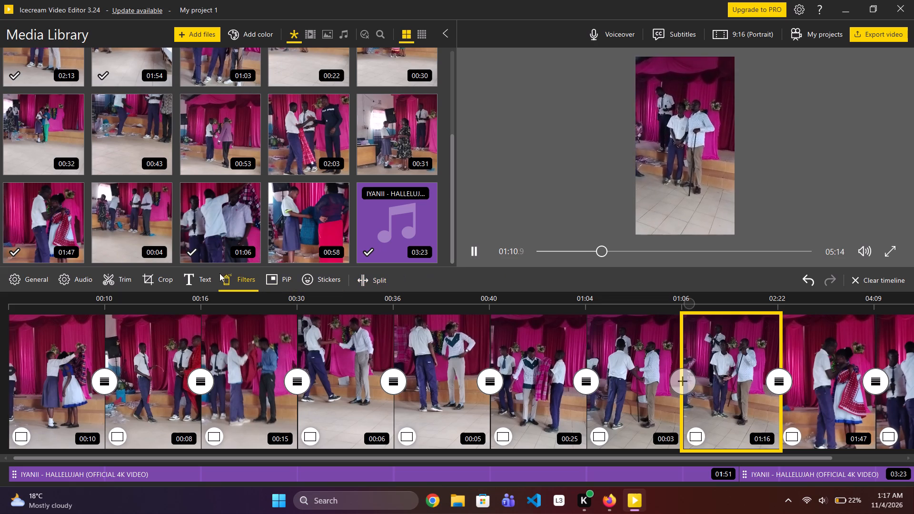
{"action": "left_click", "coordinate": [122, 287]}
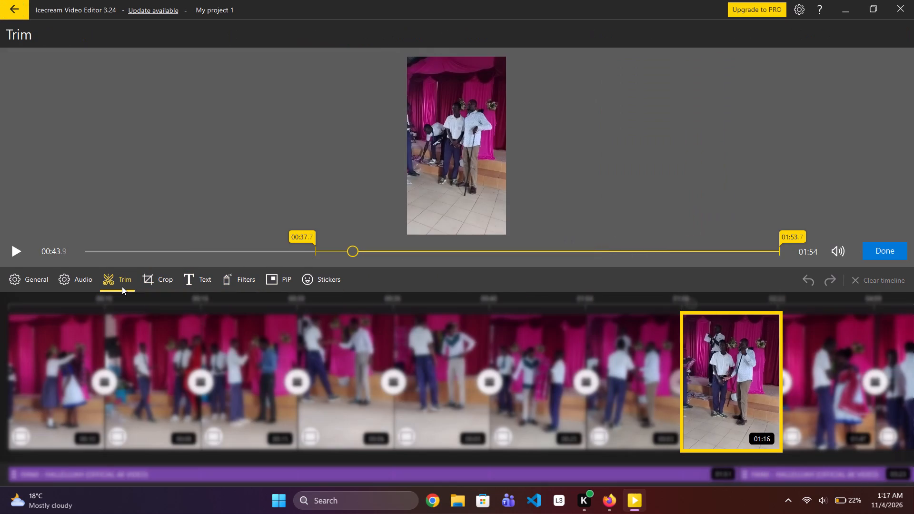
{"action": "left_click_drag", "start_coordinate": [302, 239], "coordinate": [368, 244]}
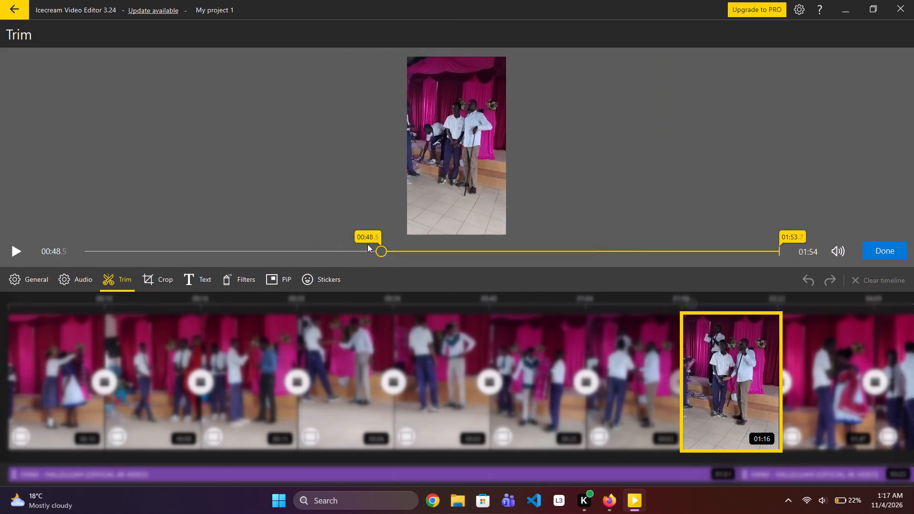
{"action": "key", "text": "space"}
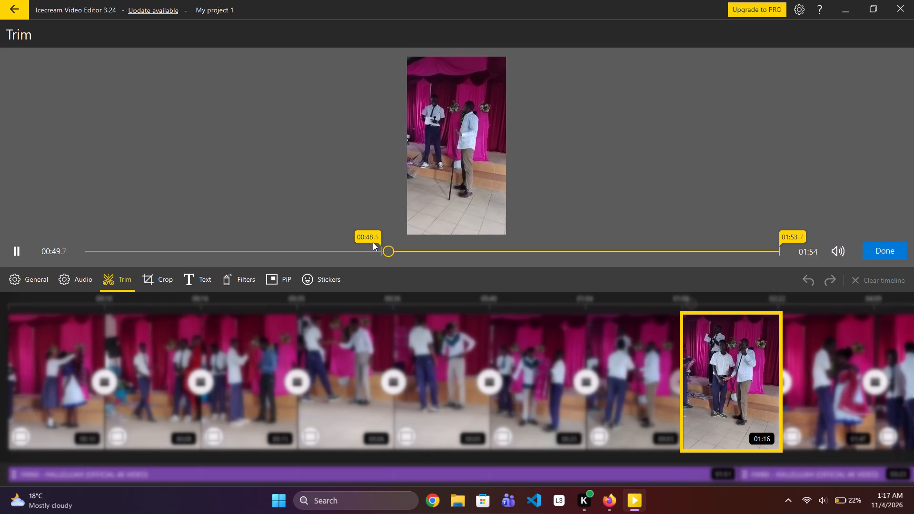
{"action": "left_click_drag", "start_coordinate": [381, 237], "coordinate": [417, 244]}
{"action": "key", "text": "space"}
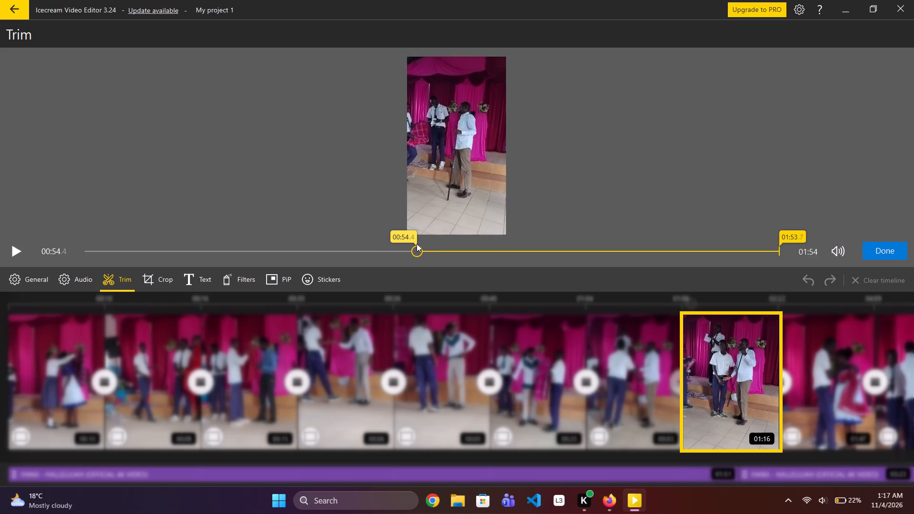
{"action": "key", "text": "space"}
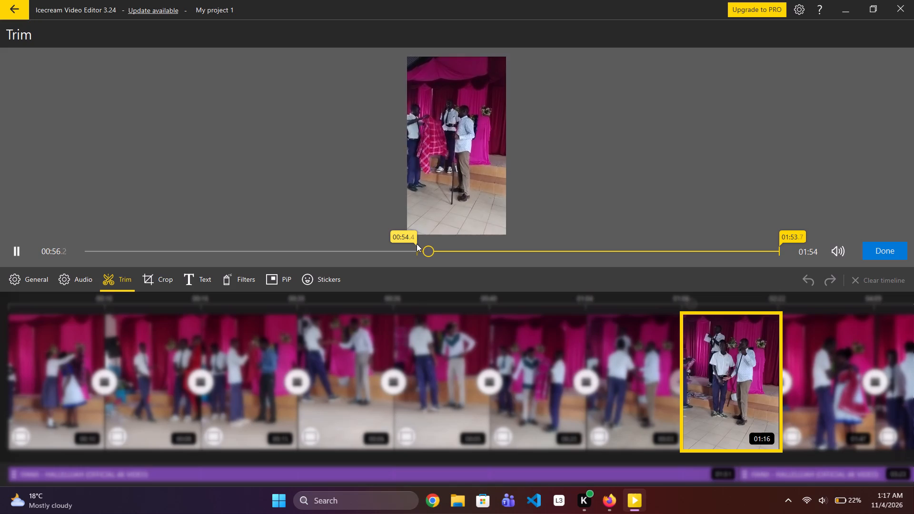
{"action": "left_click_drag", "start_coordinate": [411, 239], "coordinate": [421, 239]}
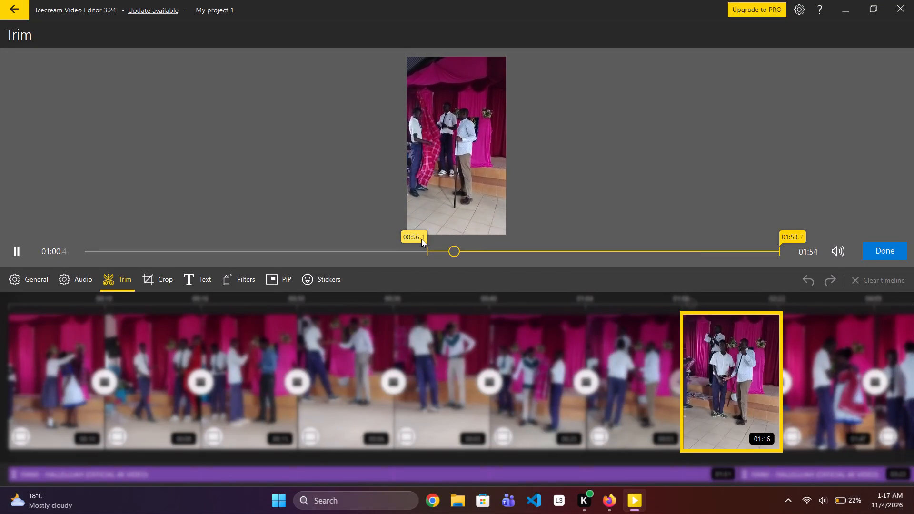
{"action": "key", "text": "space"}
{"action": "key", "text": "space"}
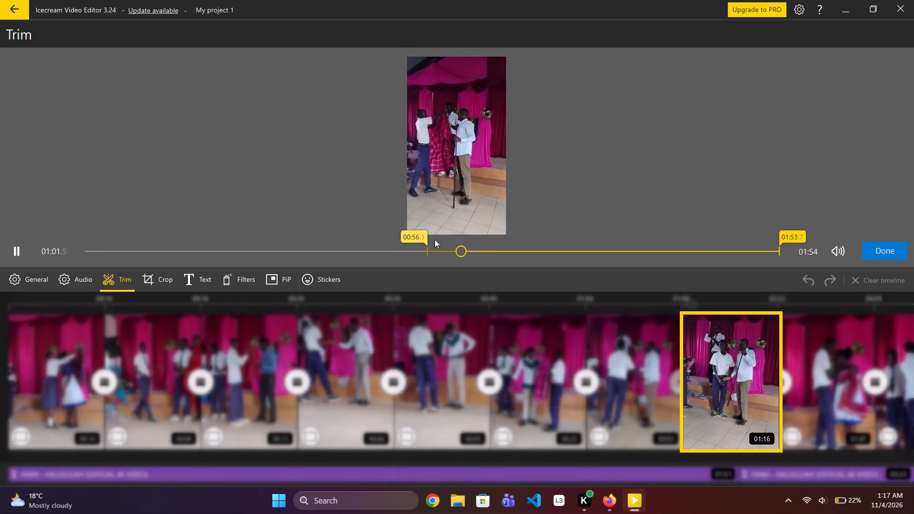
{"action": "left_click_drag", "start_coordinate": [423, 234], "coordinate": [455, 239]}
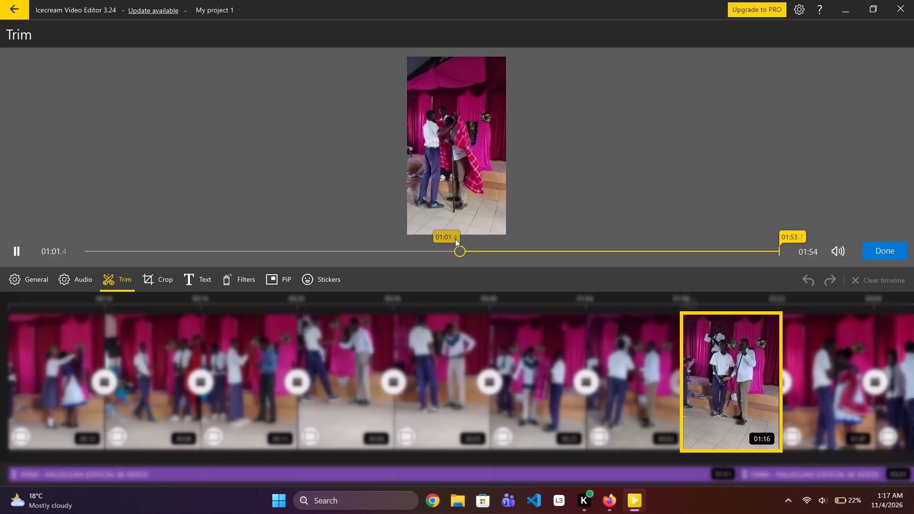
{"action": "key", "text": "space"}
{"action": "key", "text": "space"}
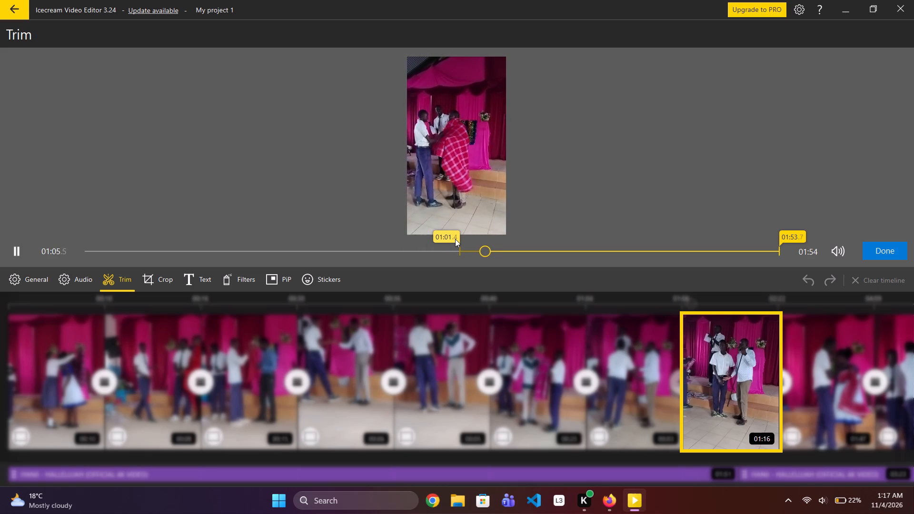
{"action": "left_click_drag", "start_coordinate": [491, 248], "coordinate": [478, 247]}
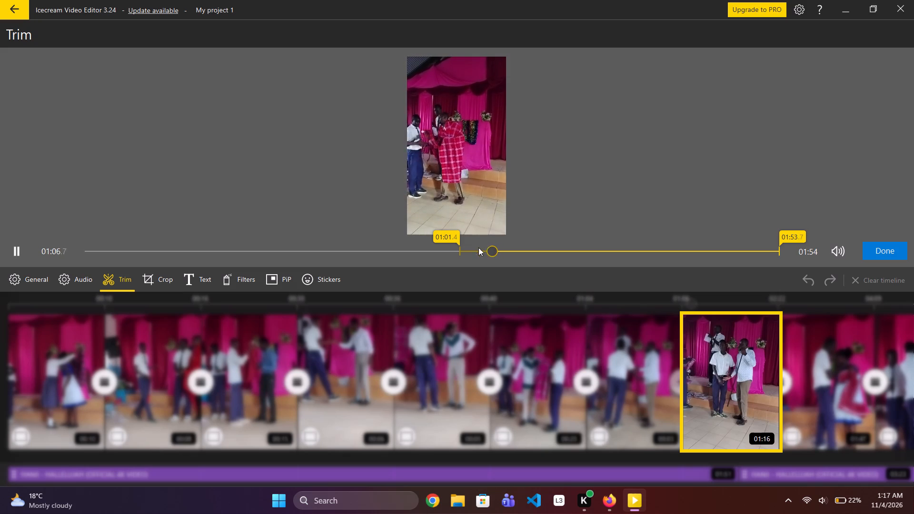
{"action": "left_click_drag", "start_coordinate": [478, 247], "coordinate": [451, 244]}
{"action": "key", "text": "space"}
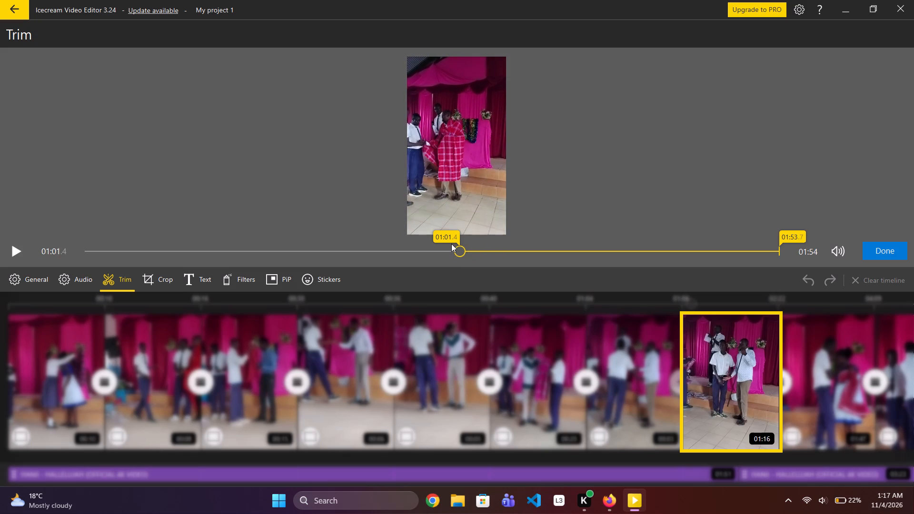
{"action": "key", "text": "space"}
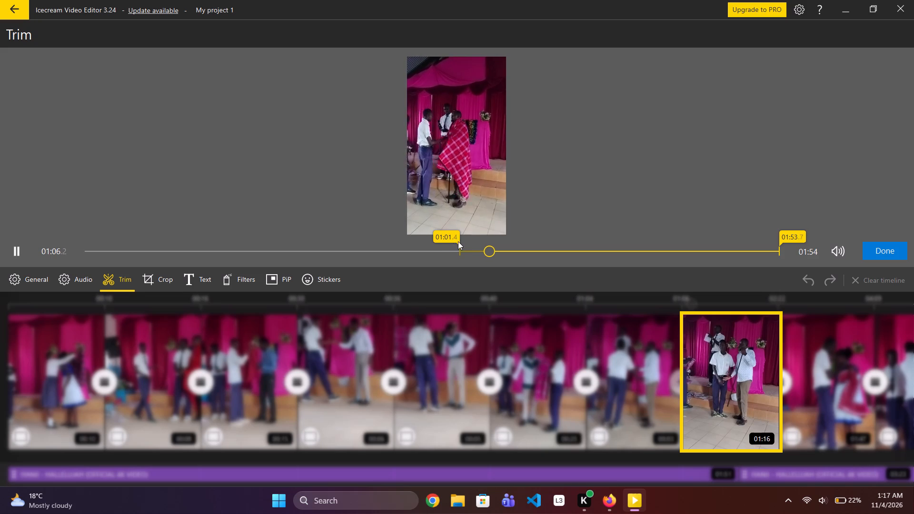
{"action": "left_click_drag", "start_coordinate": [456, 236], "coordinate": [461, 236]}
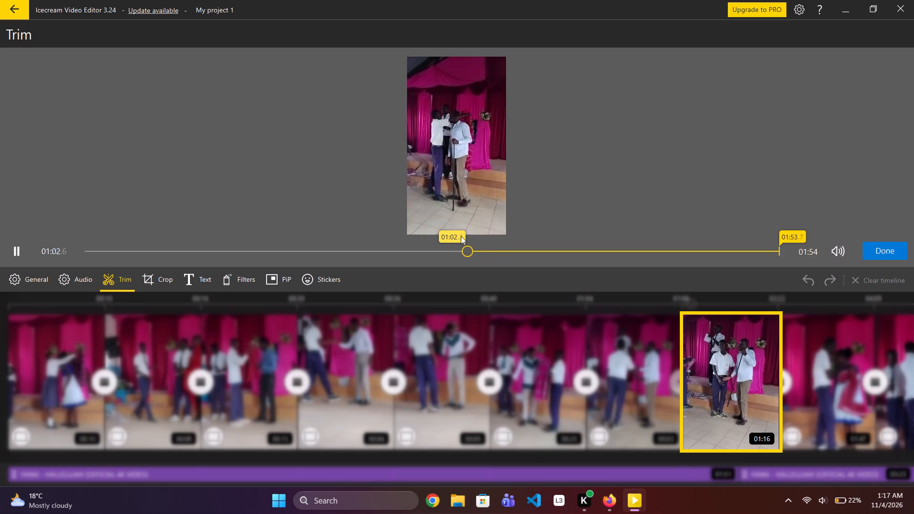
{"action": "left_click_drag", "start_coordinate": [461, 236], "coordinate": [465, 237]}
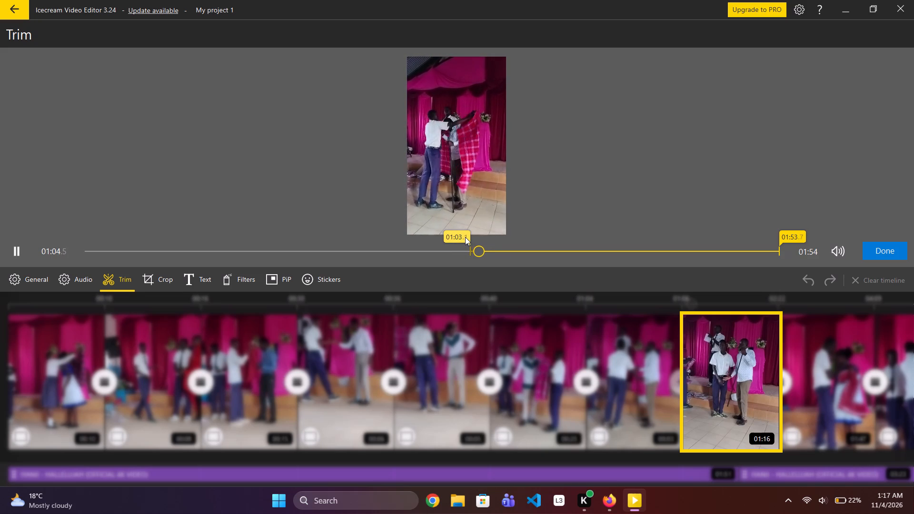
{"action": "left_click_drag", "start_coordinate": [480, 251], "coordinate": [447, 259]}
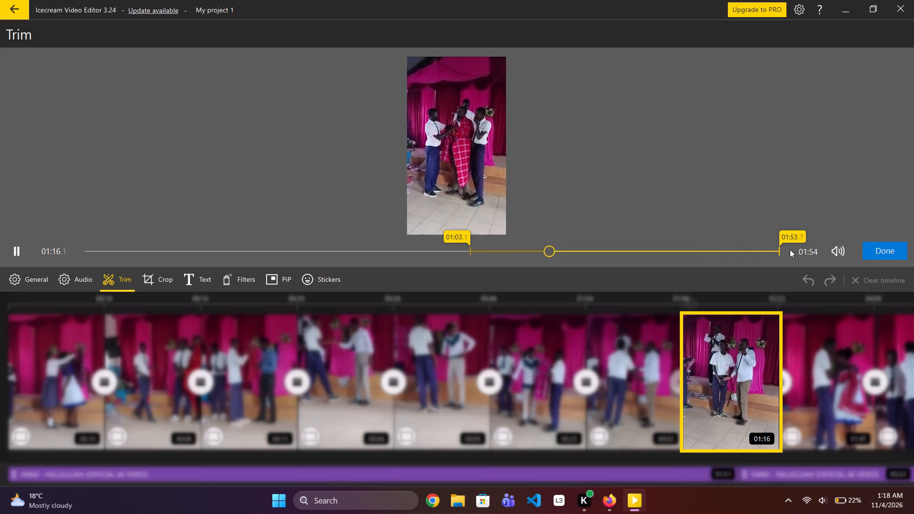
{"action": "left_click", "coordinate": [722, 251]}
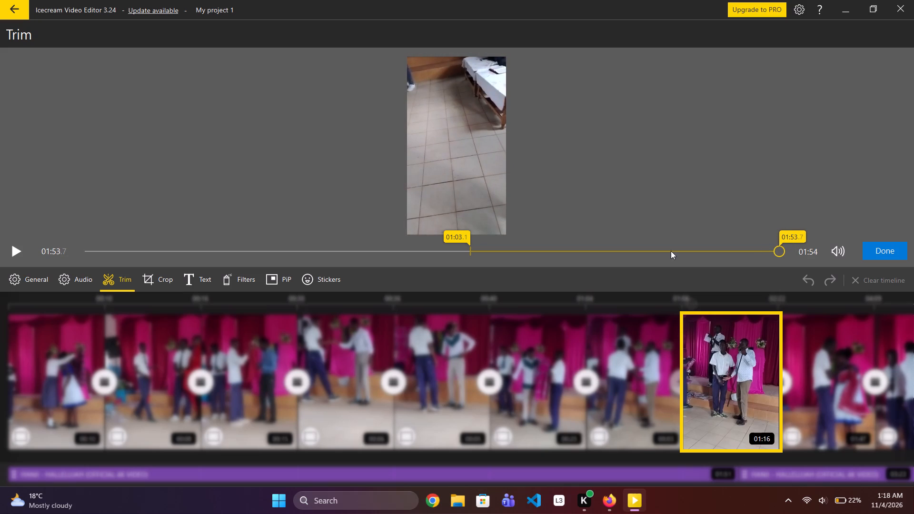
{"action": "left_click", "coordinate": [887, 252]}
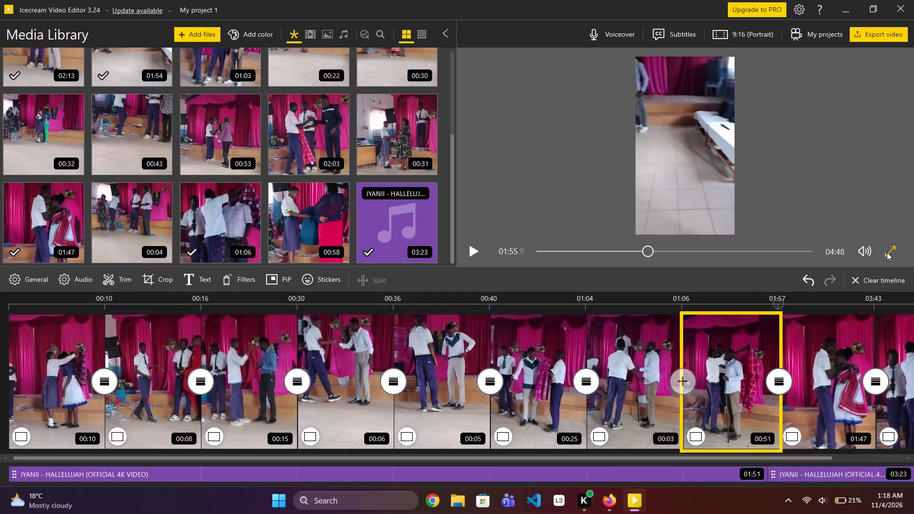
Trim the second IYANII - HALLELUJAH audio piece so it starts at 00:25.8, checking by ear, and apply the trim.
{"action": "key", "text": "space"}
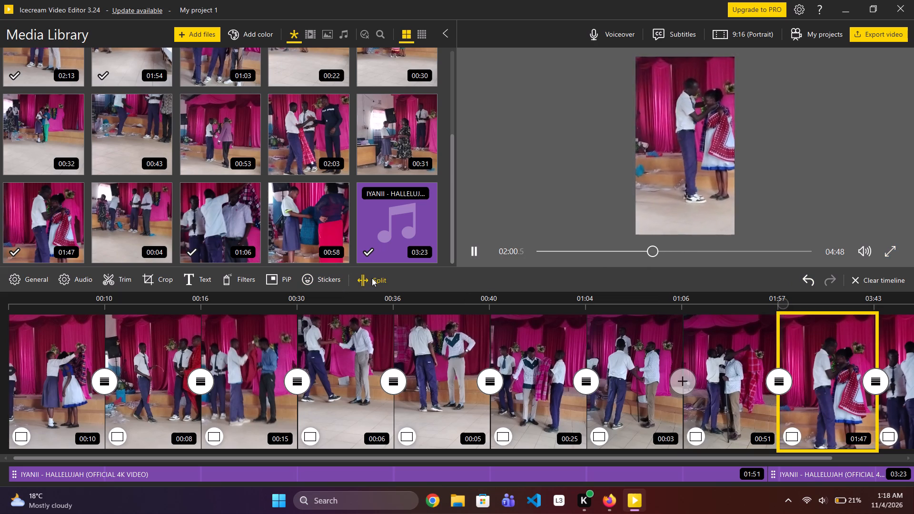
{"action": "left_click", "coordinate": [807, 475]}
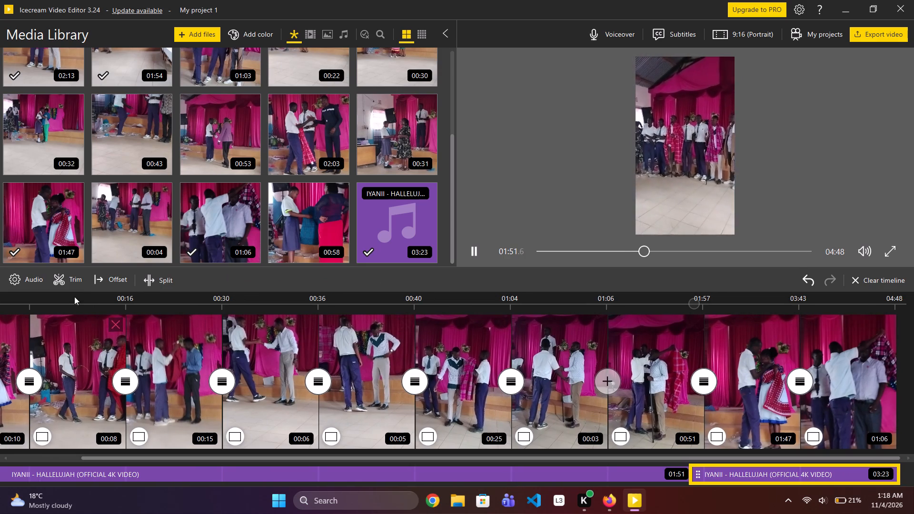
{"action": "left_click", "coordinate": [74, 281]}
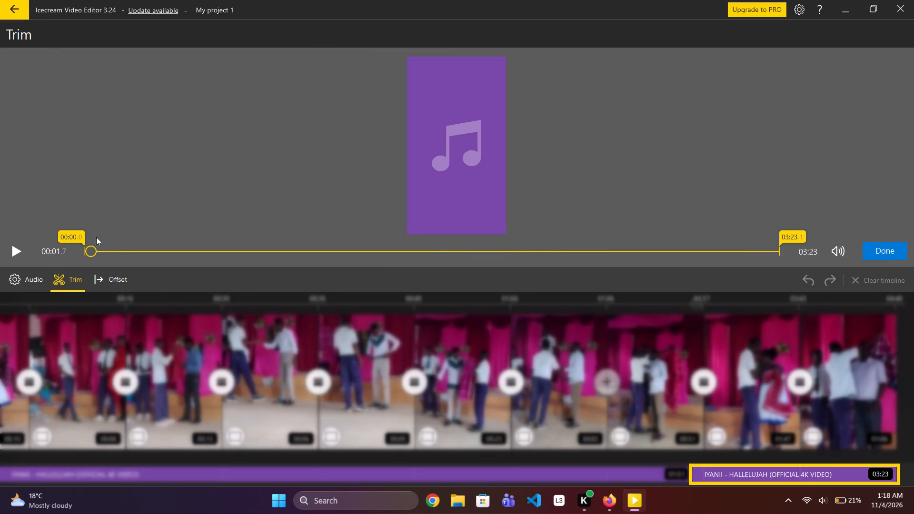
{"action": "left_click_drag", "start_coordinate": [86, 236], "coordinate": [125, 250]}
{"action": "left_click_drag", "start_coordinate": [60, 235], "coordinate": [100, 248]}
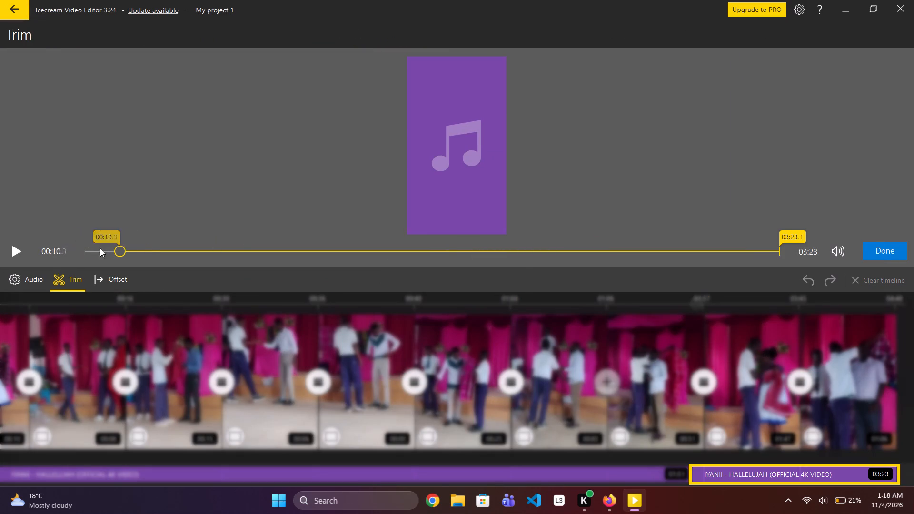
{"action": "left_click_drag", "start_coordinate": [100, 248], "coordinate": [123, 236]}
{"action": "key", "text": "space"}
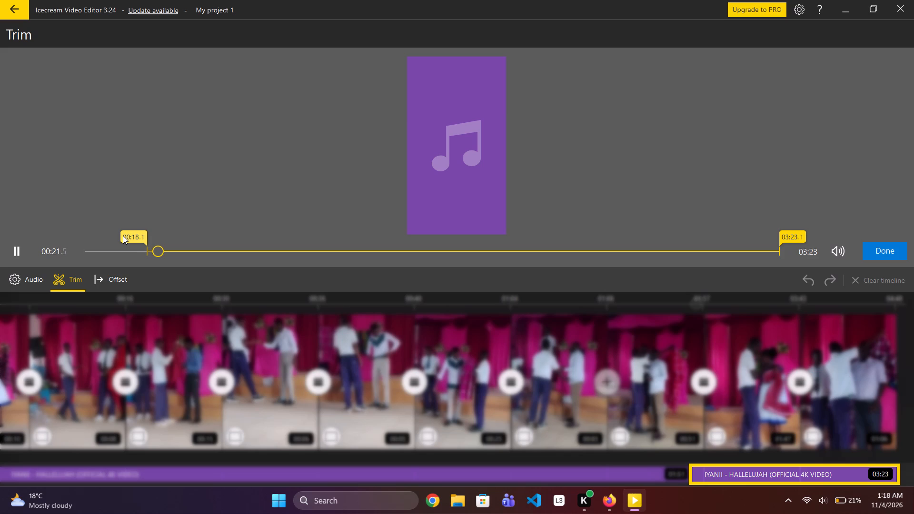
{"action": "left_click_drag", "start_coordinate": [123, 236], "coordinate": [118, 238]}
{"action": "left_click_drag", "start_coordinate": [118, 238], "coordinate": [112, 238]}
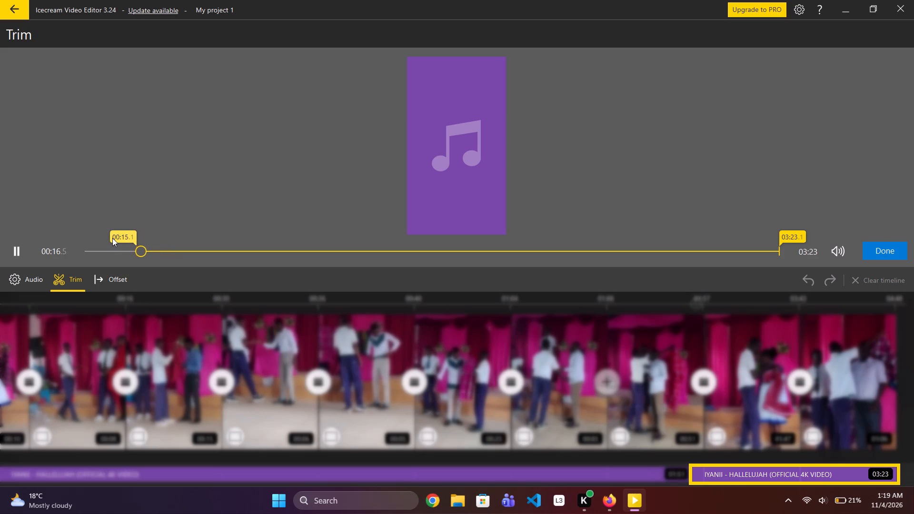
{"action": "left_click", "coordinate": [112, 238]}
{"action": "left_click_drag", "start_coordinate": [109, 237], "coordinate": [102, 237]}
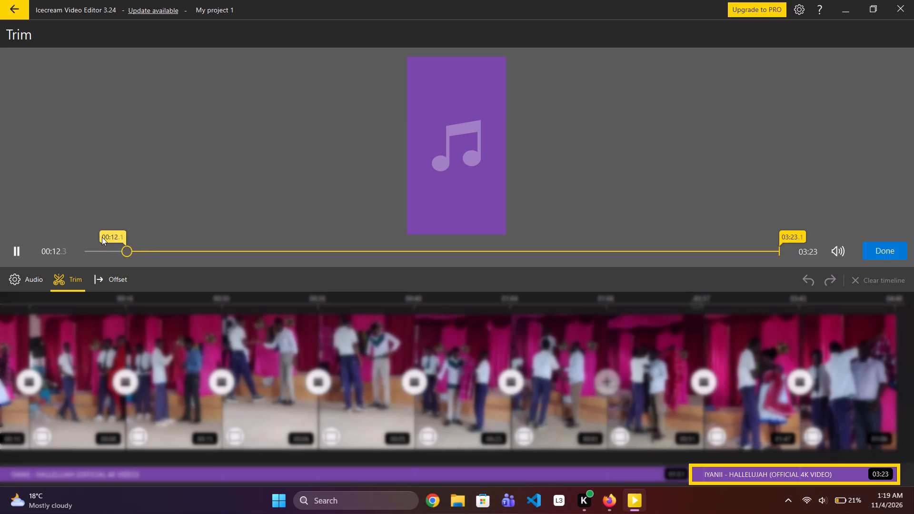
{"action": "left_click_drag", "start_coordinate": [102, 237], "coordinate": [116, 242]}
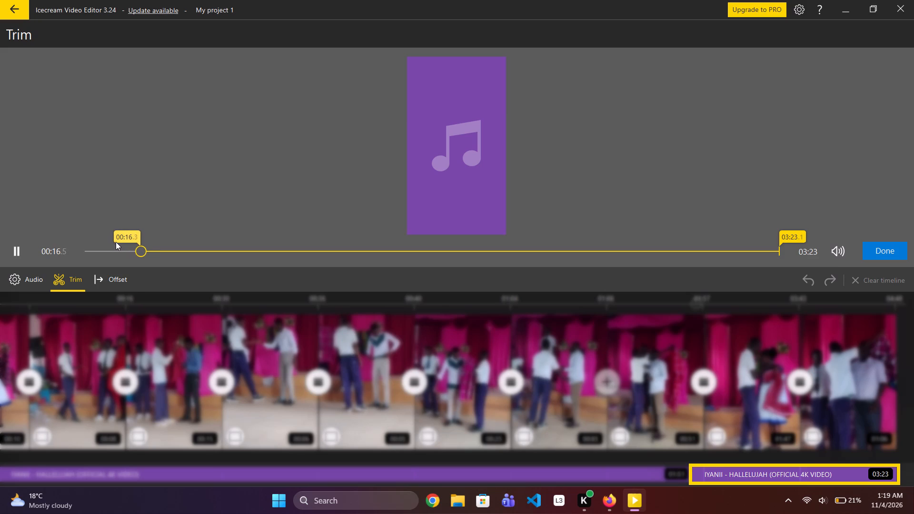
{"action": "left_click", "coordinate": [116, 242]}
{"action": "left_click_drag", "start_coordinate": [113, 241], "coordinate": [109, 241]}
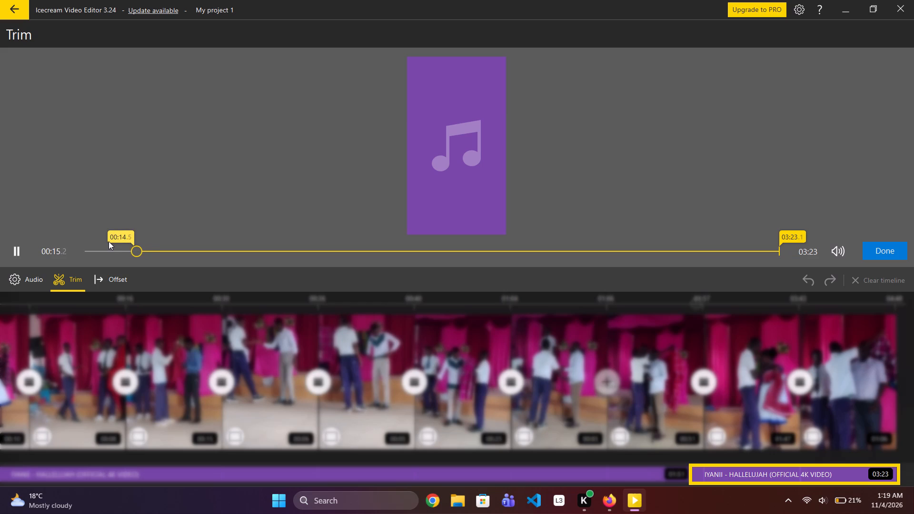
{"action": "left_click_drag", "start_coordinate": [109, 241], "coordinate": [138, 243]}
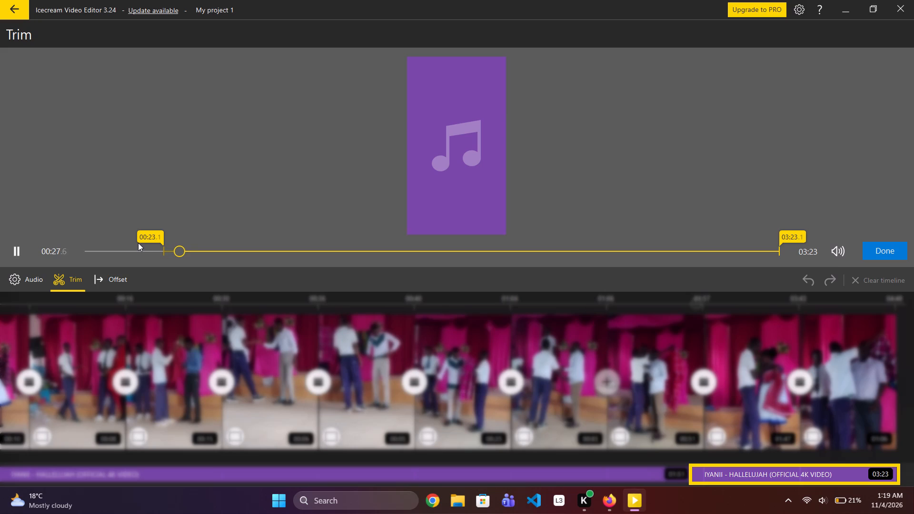
{"action": "left_click", "coordinate": [138, 243]}
{"action": "left_click_drag", "start_coordinate": [149, 239], "coordinate": [158, 239]}
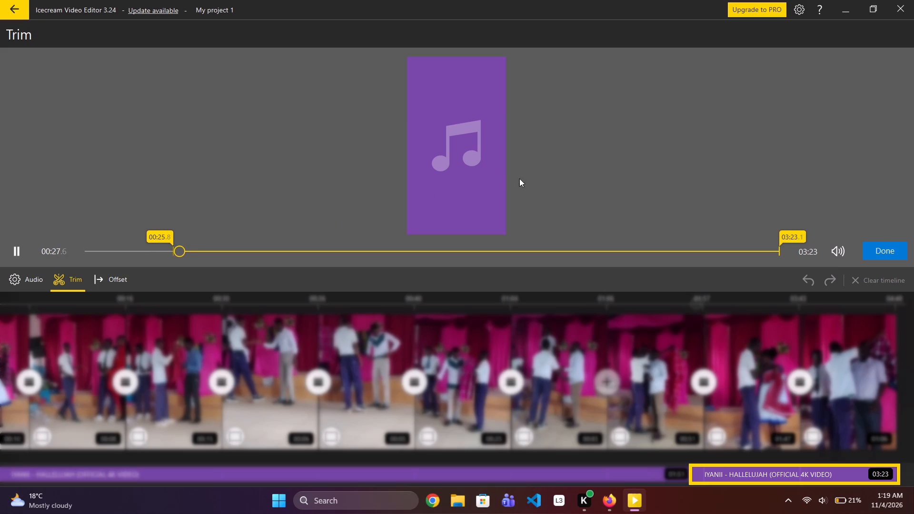
{"action": "left_click", "coordinate": [884, 253]}
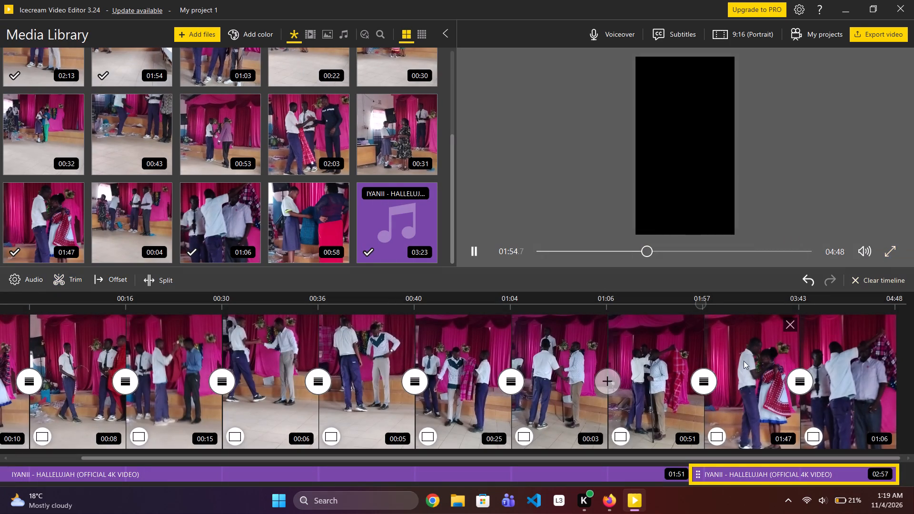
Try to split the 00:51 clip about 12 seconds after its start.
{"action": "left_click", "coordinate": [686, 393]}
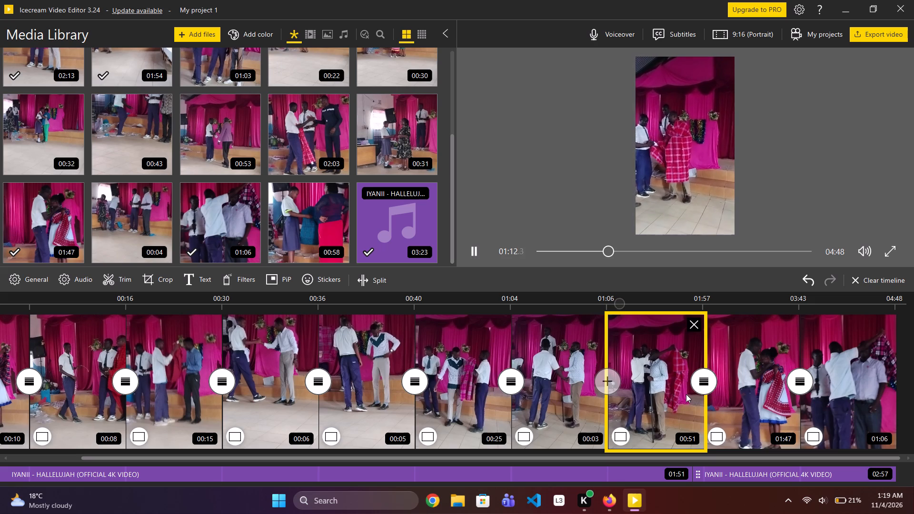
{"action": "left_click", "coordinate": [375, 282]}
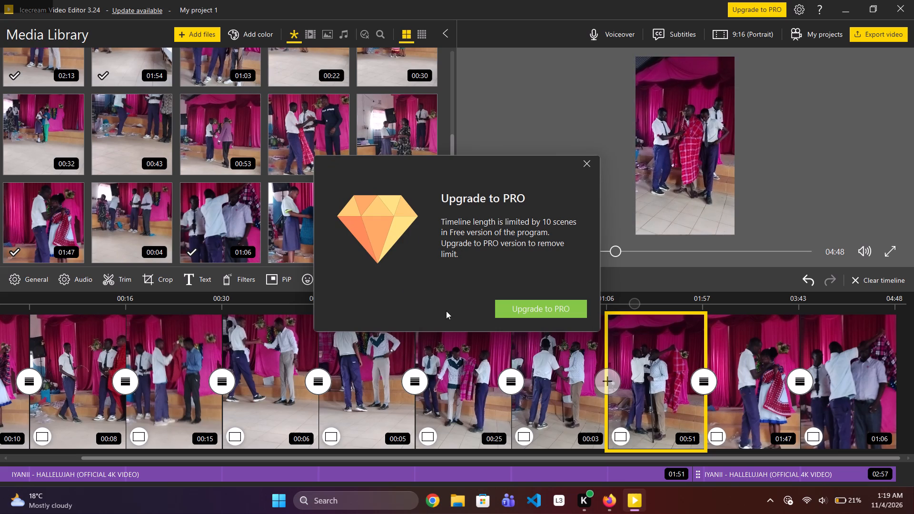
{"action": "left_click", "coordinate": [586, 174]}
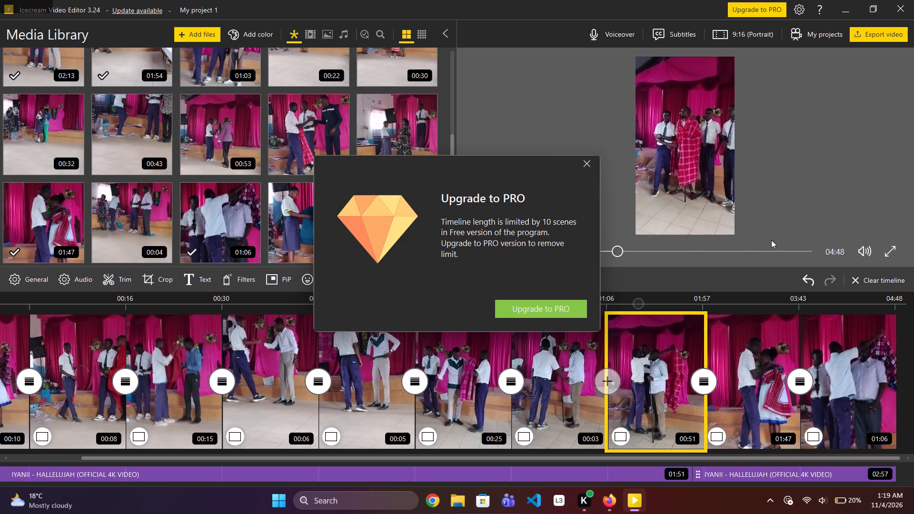
Remove the two final clips, 01:47 and 01:06, from the timeline.
{"action": "left_click", "coordinate": [587, 170]}
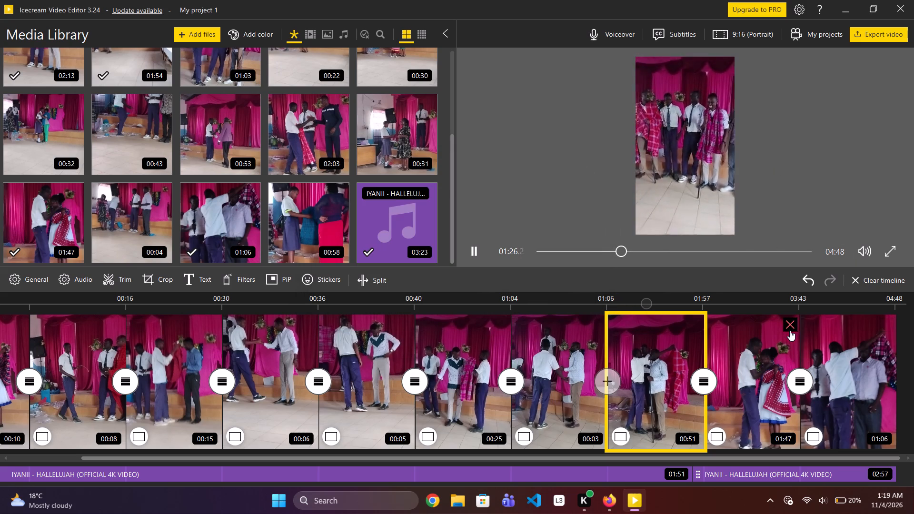
{"action": "left_click", "coordinate": [794, 328]}
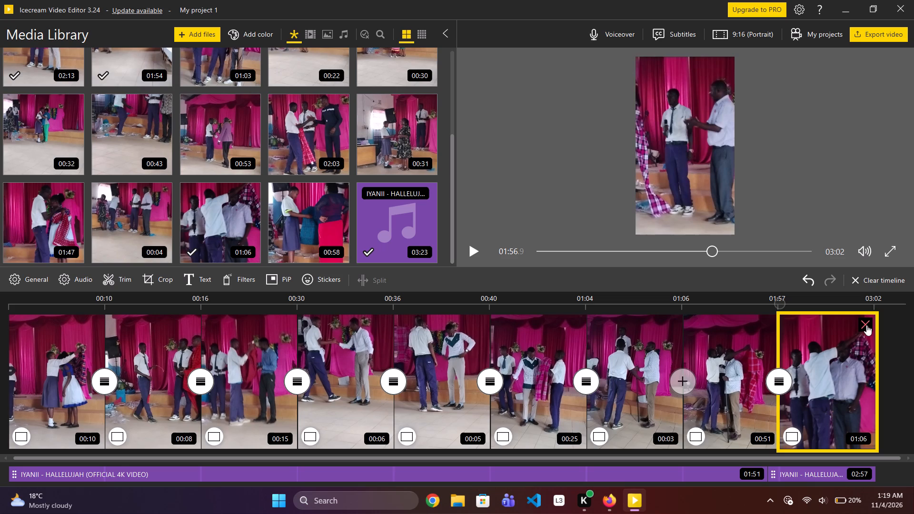
{"action": "left_click", "coordinate": [866, 325]}
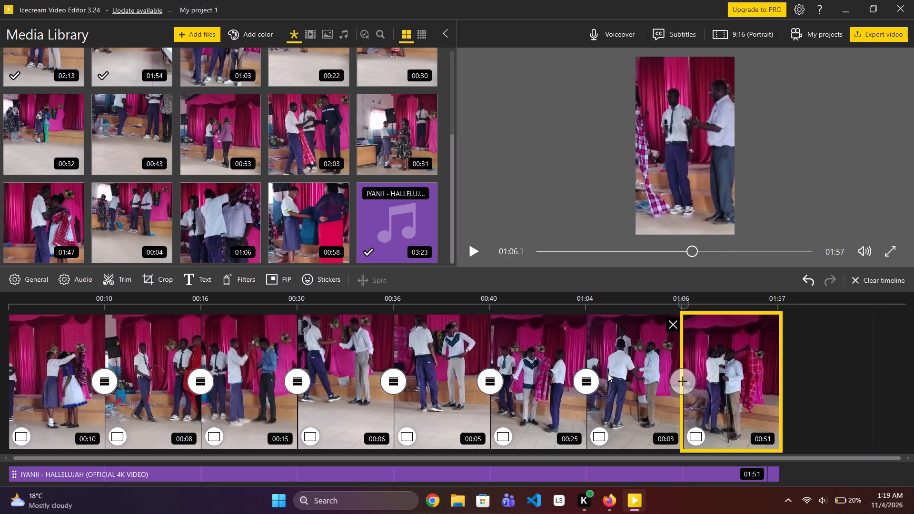
Play back the 00:03 and 00:25 clips and add a Dissolve transition between the 00:03 and 00:51 clips.
{"action": "left_click", "coordinate": [608, 374]}
{"action": "key", "text": "space"}
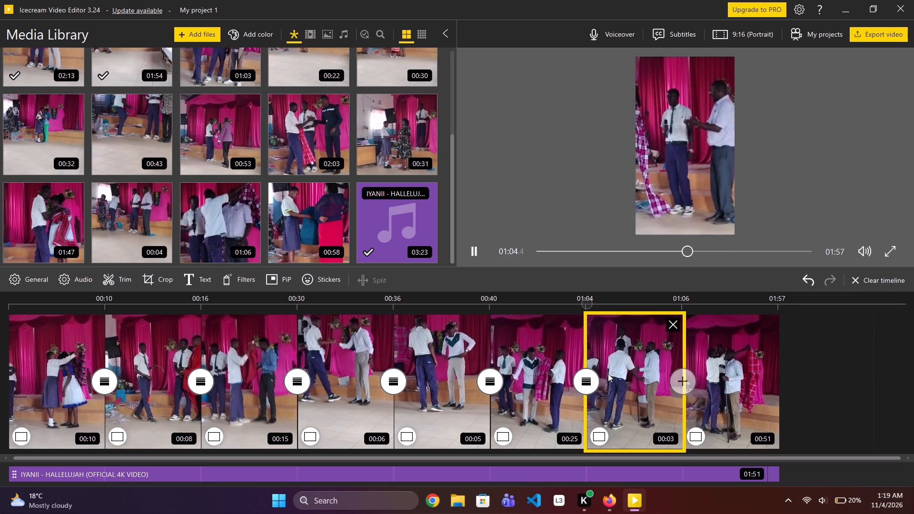
{"action": "left_click", "coordinate": [539, 374]}
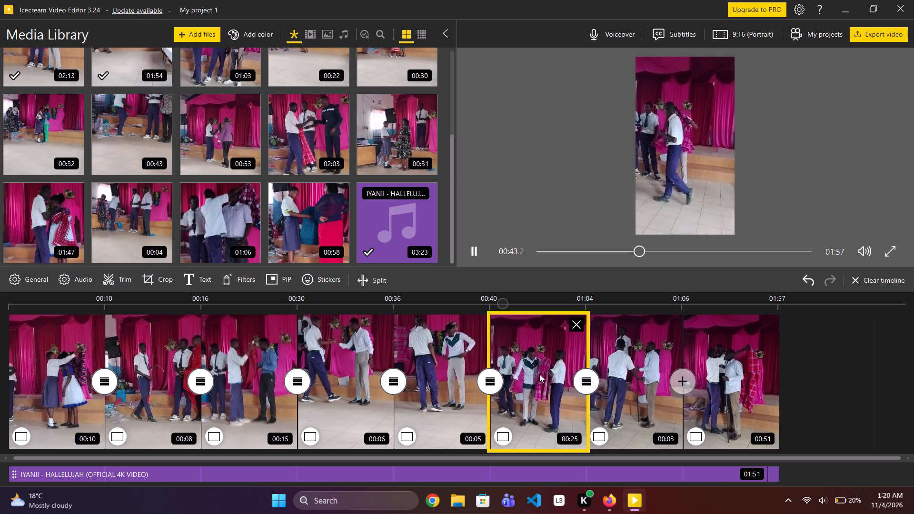
{"action": "left_click", "coordinate": [685, 378]}
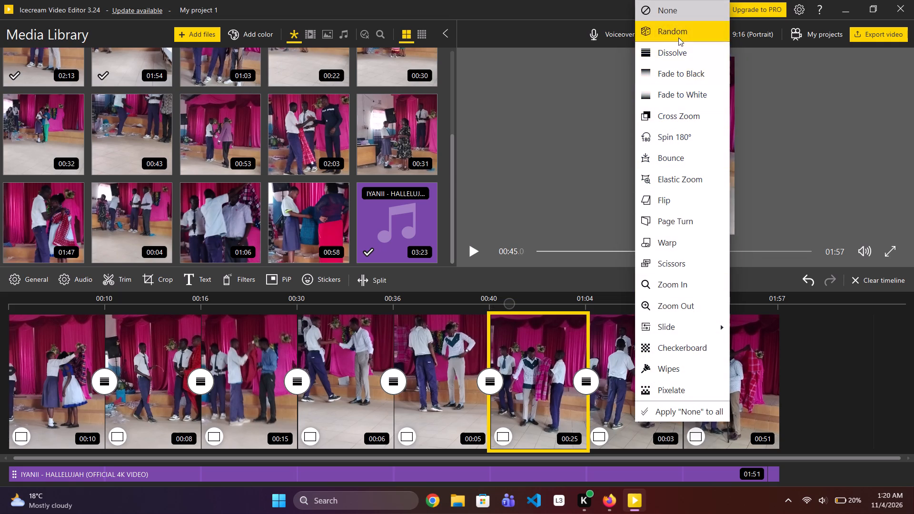
{"action": "left_click", "coordinate": [674, 50]}
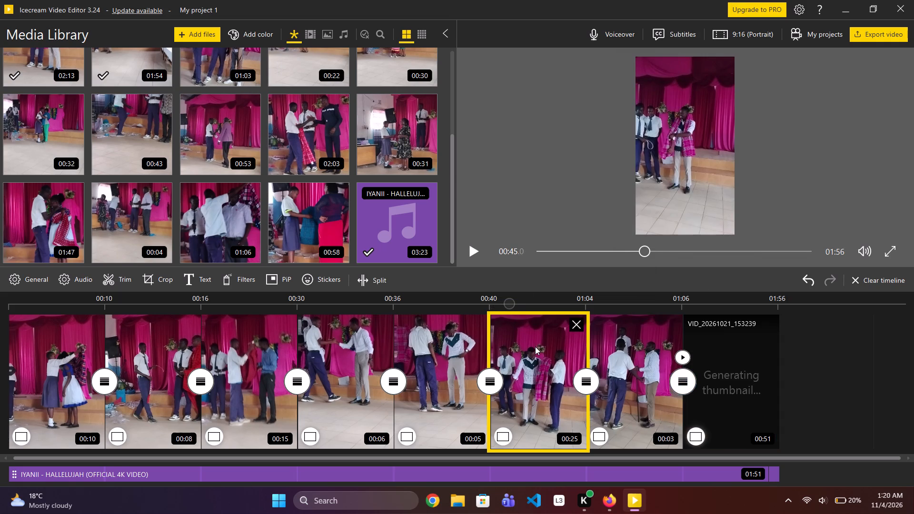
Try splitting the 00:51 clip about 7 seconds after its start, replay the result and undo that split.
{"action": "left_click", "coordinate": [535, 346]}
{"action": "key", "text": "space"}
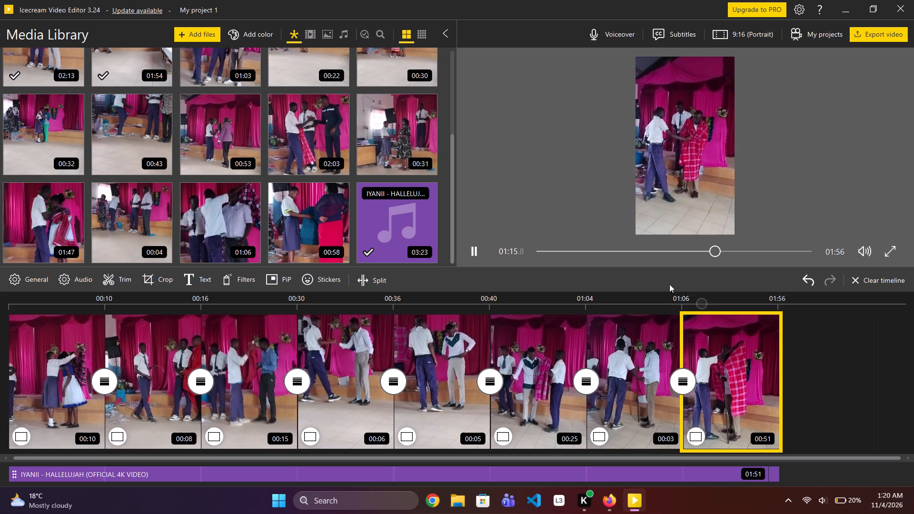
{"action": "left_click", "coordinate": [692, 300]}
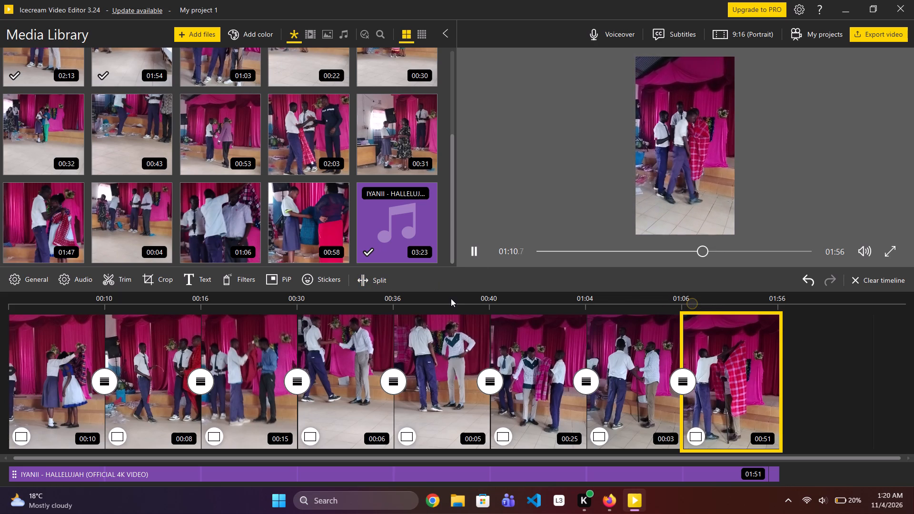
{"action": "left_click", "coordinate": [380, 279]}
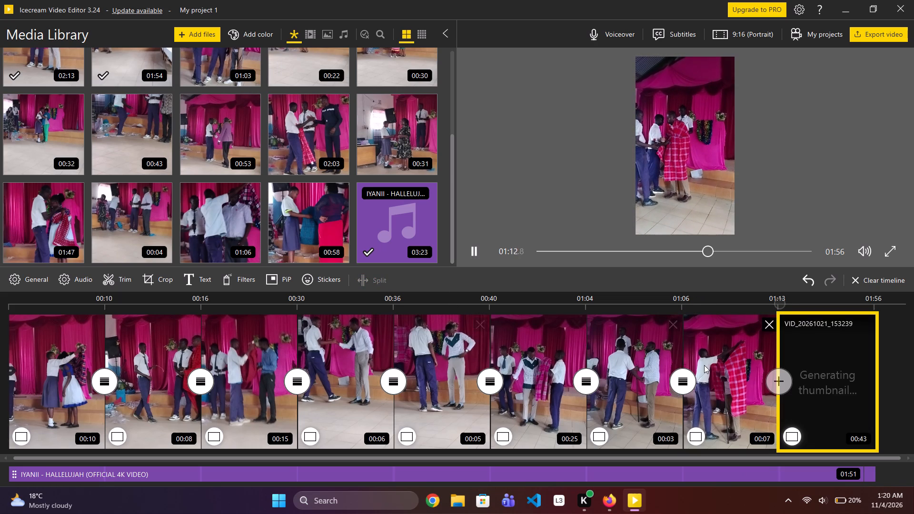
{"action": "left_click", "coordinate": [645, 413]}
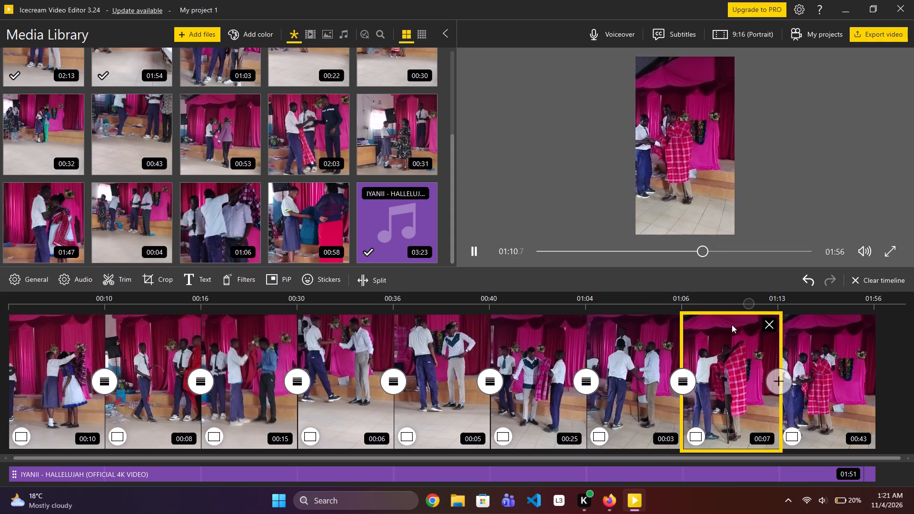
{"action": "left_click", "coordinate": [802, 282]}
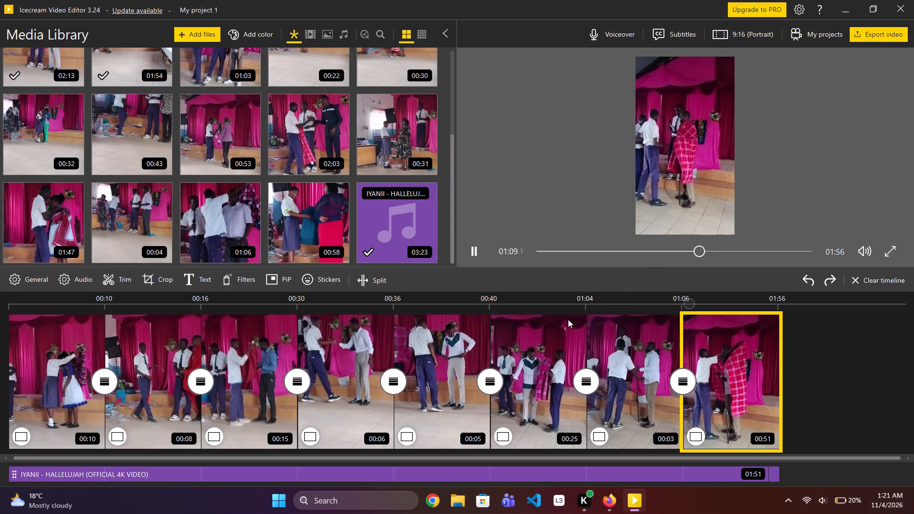
Replay from the 00:03 clip and split the 00:51 clip about 3 seconds after its start.
{"action": "left_click", "coordinate": [597, 344]}
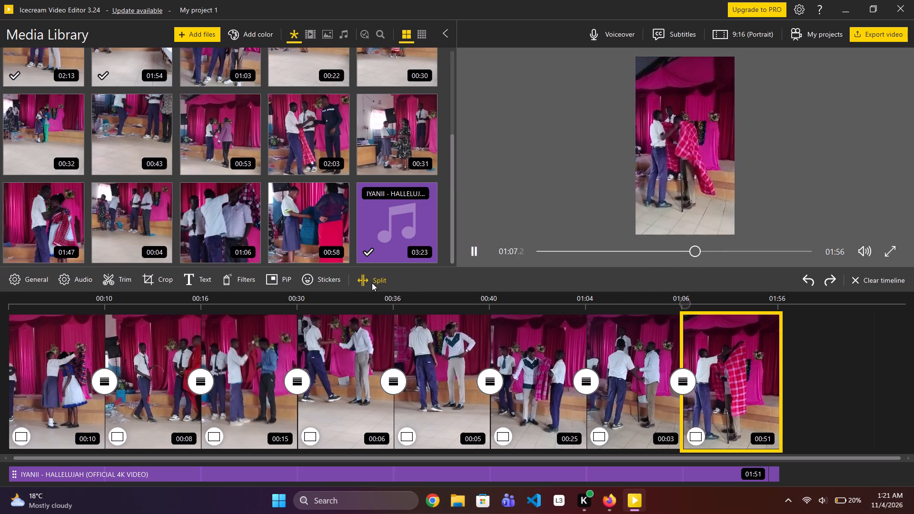
{"action": "left_click", "coordinate": [372, 283]}
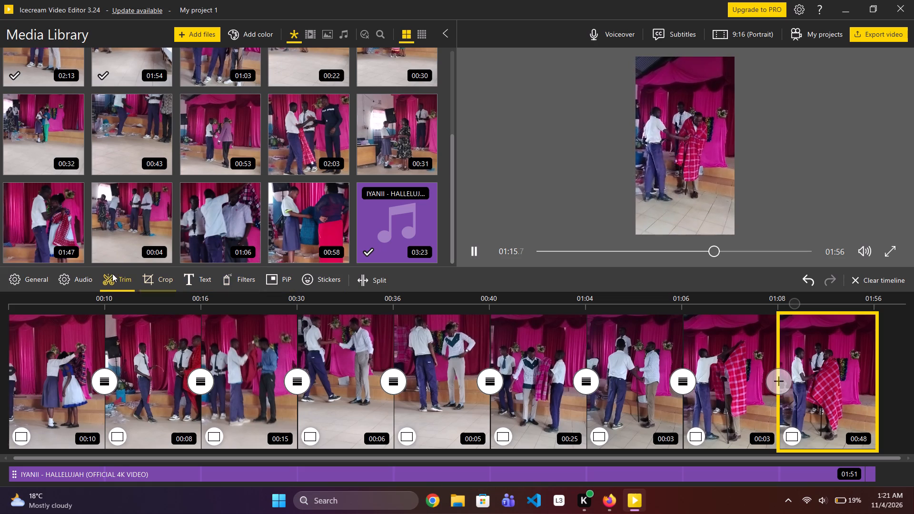
Open the final 00:48 clip for trimming and set its start to 01:19.6, checking the playback.
{"action": "left_click", "coordinate": [121, 283]}
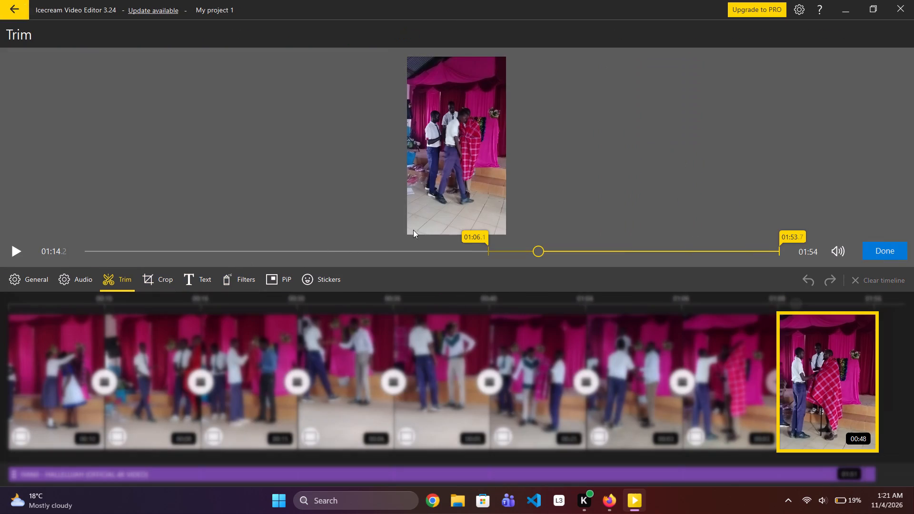
{"action": "key", "text": "space"}
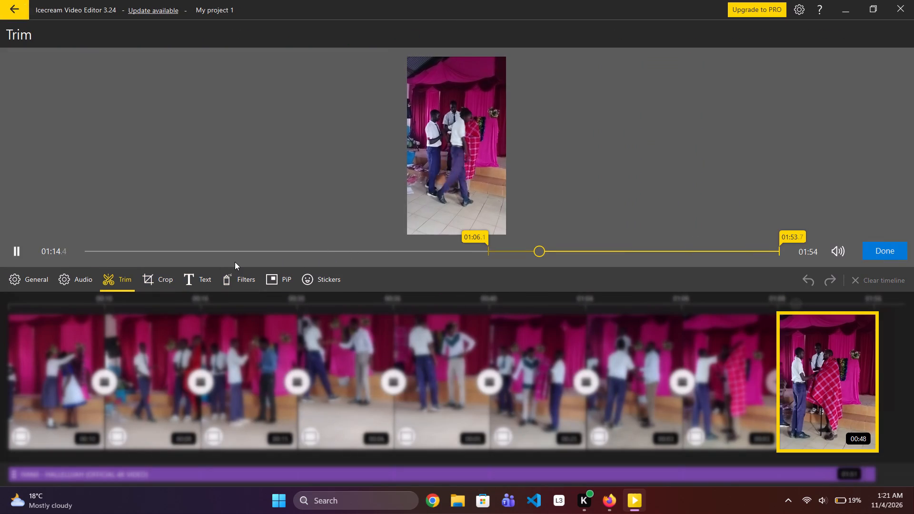
{"action": "left_click_drag", "start_coordinate": [487, 236], "coordinate": [560, 237]}
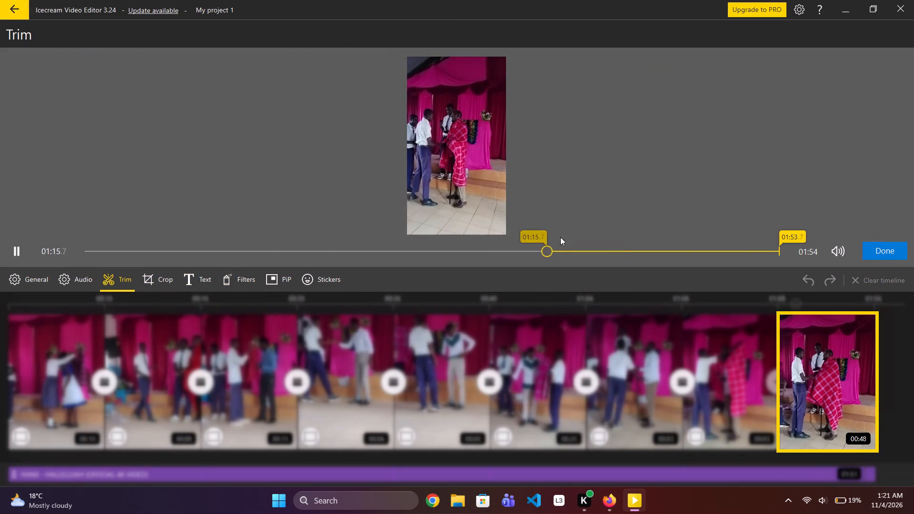
{"action": "left_click_drag", "start_coordinate": [560, 237], "coordinate": [617, 232]}
{"action": "key", "text": "space"}
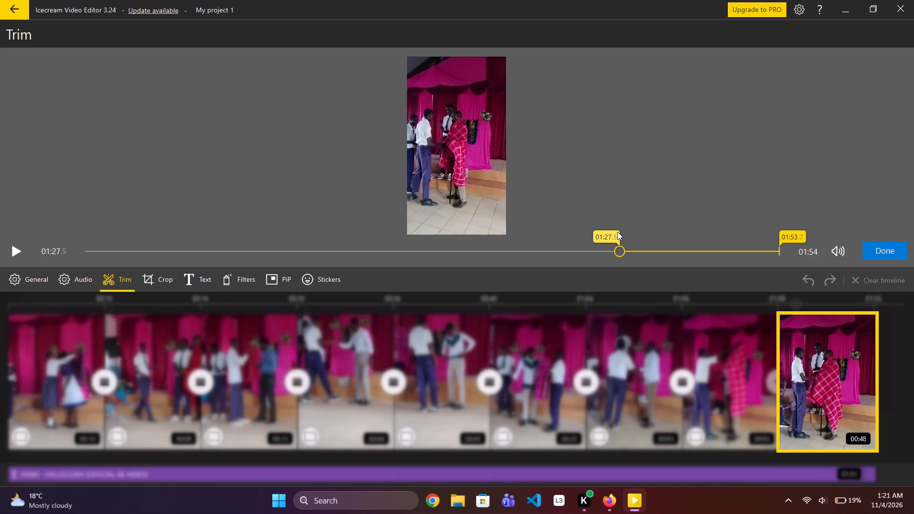
{"action": "key", "text": "space"}
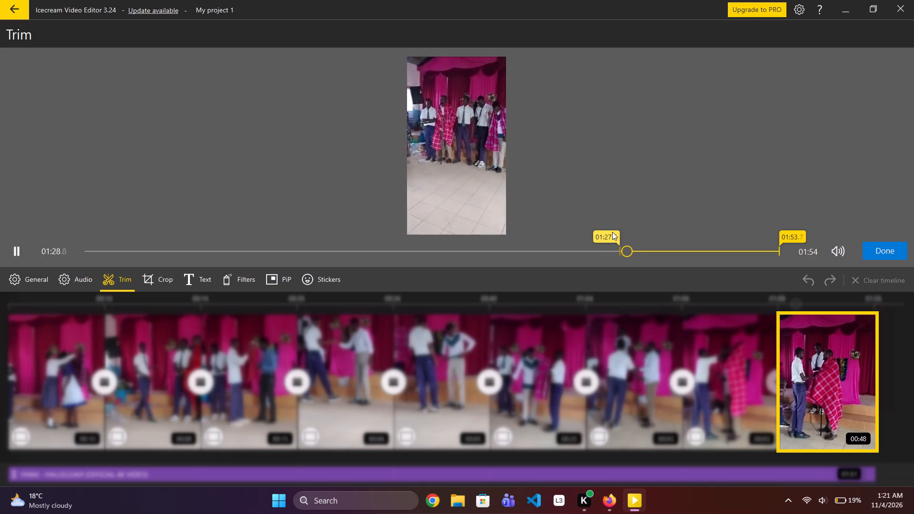
{"action": "left_click_drag", "start_coordinate": [606, 233], "coordinate": [558, 236]}
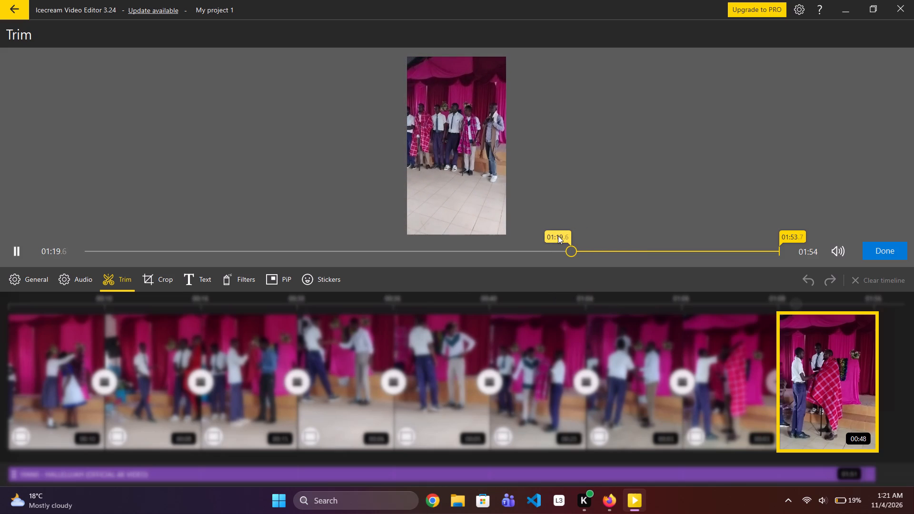
{"action": "key", "text": "space"}
{"action": "key", "text": "space"}
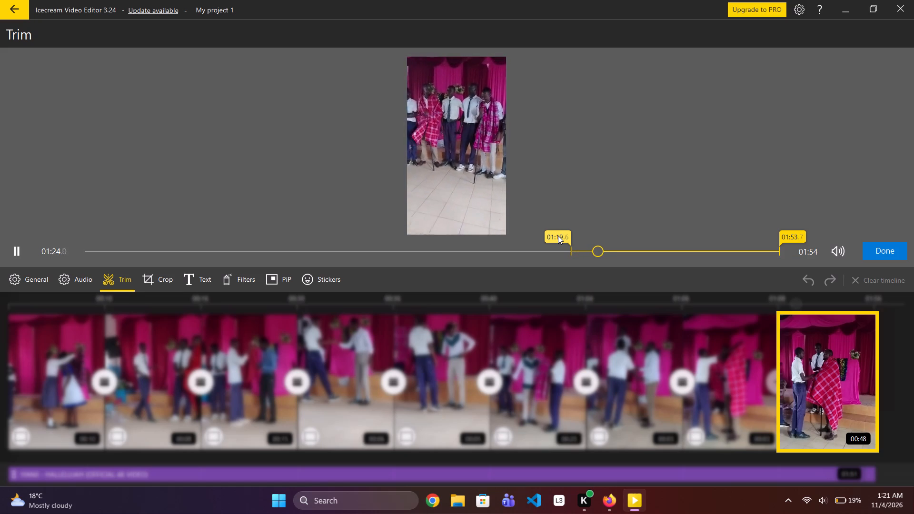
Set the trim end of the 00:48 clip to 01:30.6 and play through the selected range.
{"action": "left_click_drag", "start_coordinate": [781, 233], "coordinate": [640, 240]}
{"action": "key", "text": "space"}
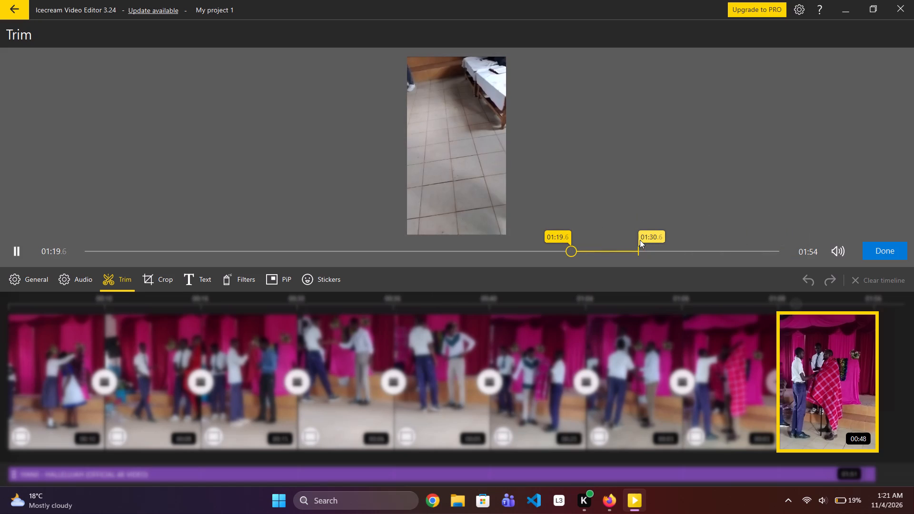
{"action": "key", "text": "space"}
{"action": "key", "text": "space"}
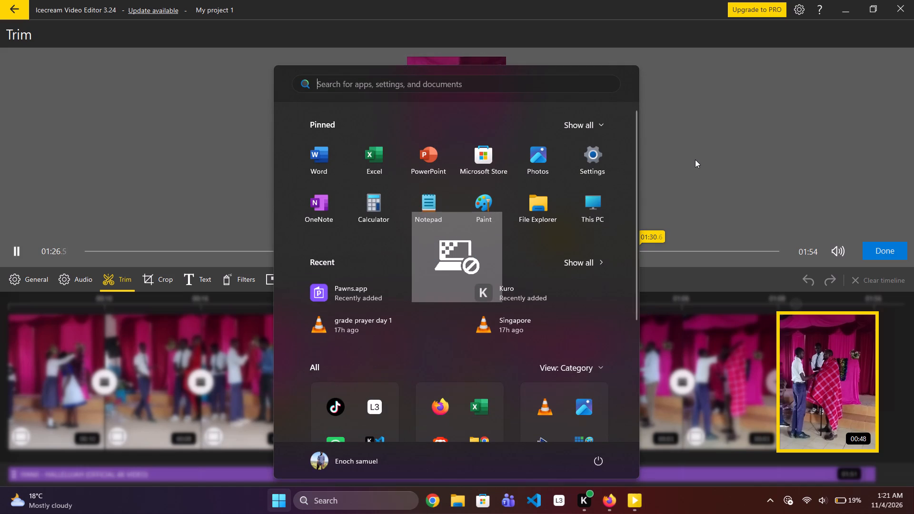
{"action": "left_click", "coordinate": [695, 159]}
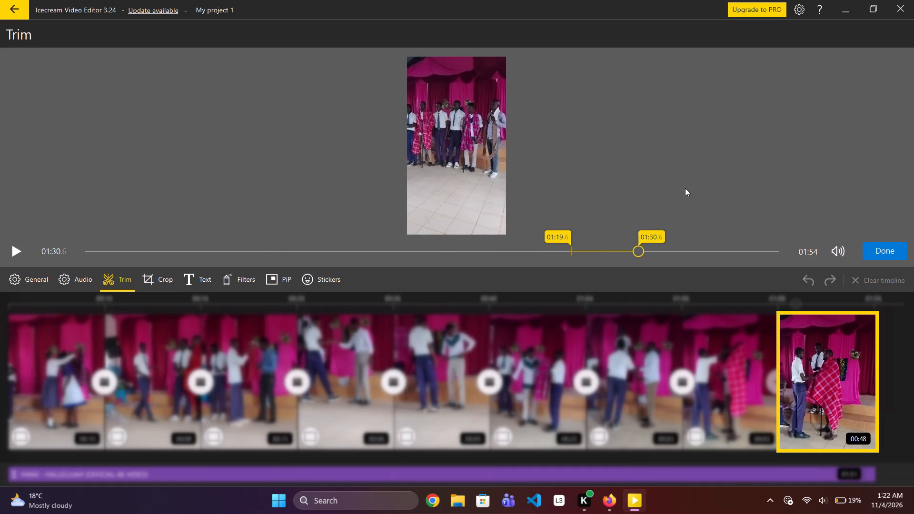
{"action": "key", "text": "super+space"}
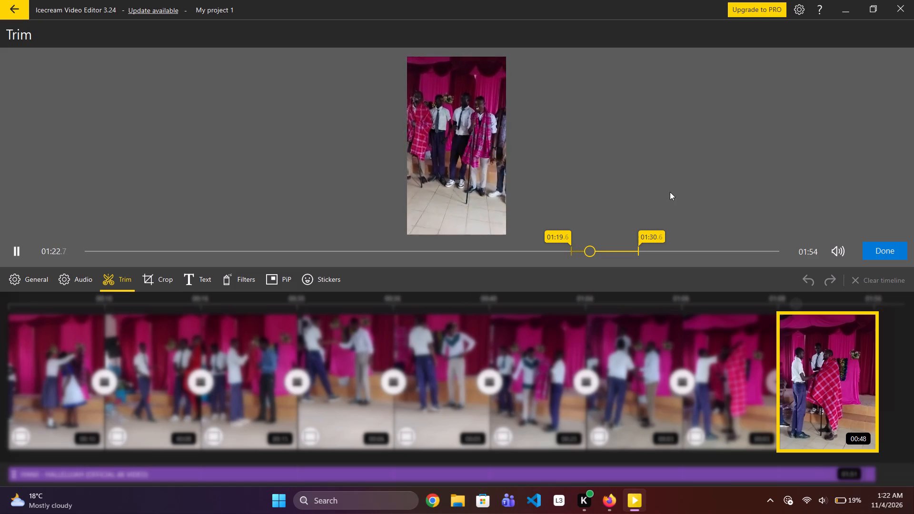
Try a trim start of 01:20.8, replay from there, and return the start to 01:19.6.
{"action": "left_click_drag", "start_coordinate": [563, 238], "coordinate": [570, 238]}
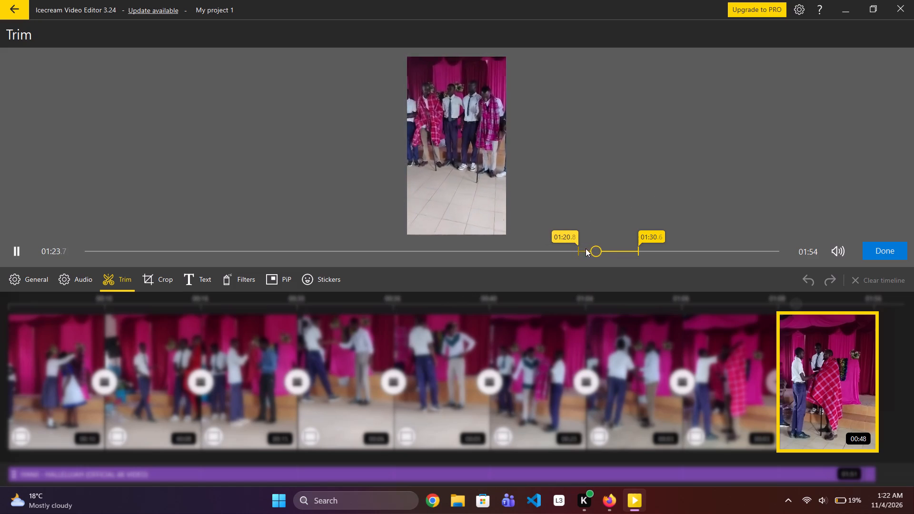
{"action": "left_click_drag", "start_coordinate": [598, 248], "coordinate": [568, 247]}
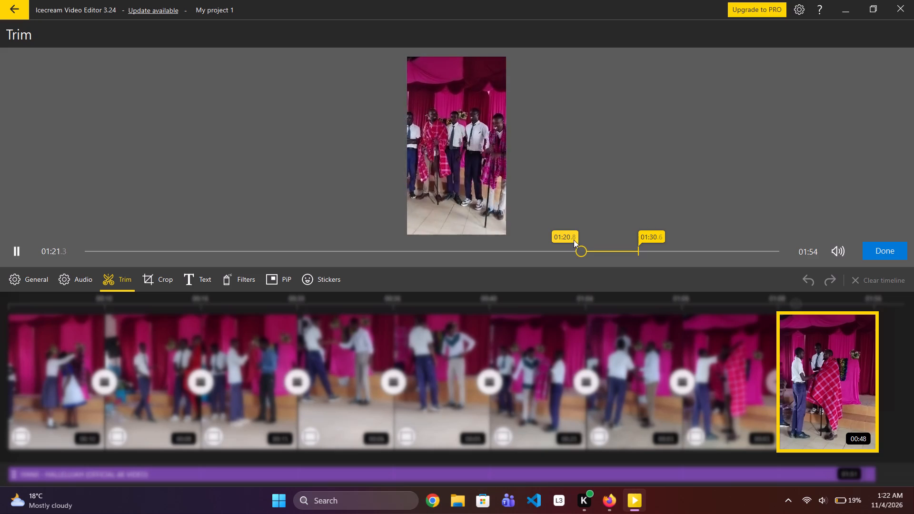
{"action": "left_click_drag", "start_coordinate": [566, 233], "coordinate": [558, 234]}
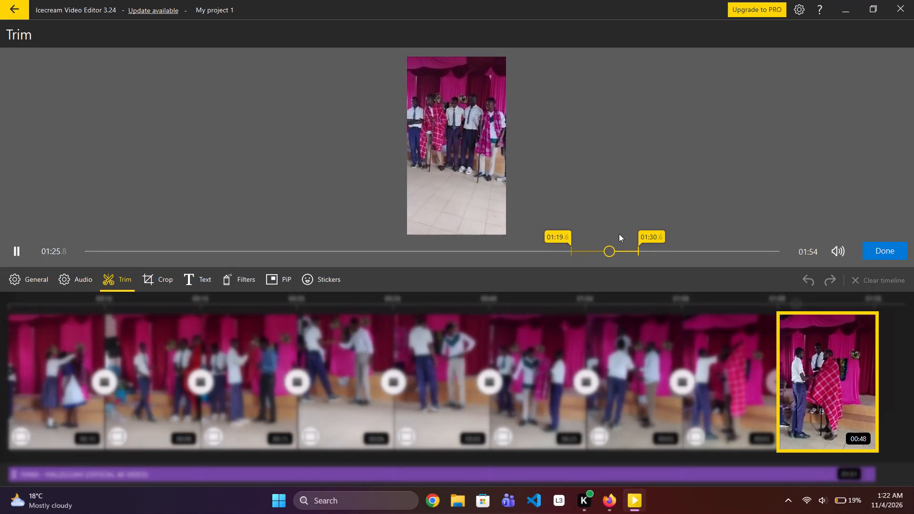
Set the trim end of the 00:48 clip to 01:27.1 and apply the trim.
{"action": "left_click_drag", "start_coordinate": [643, 235], "coordinate": [620, 236]}
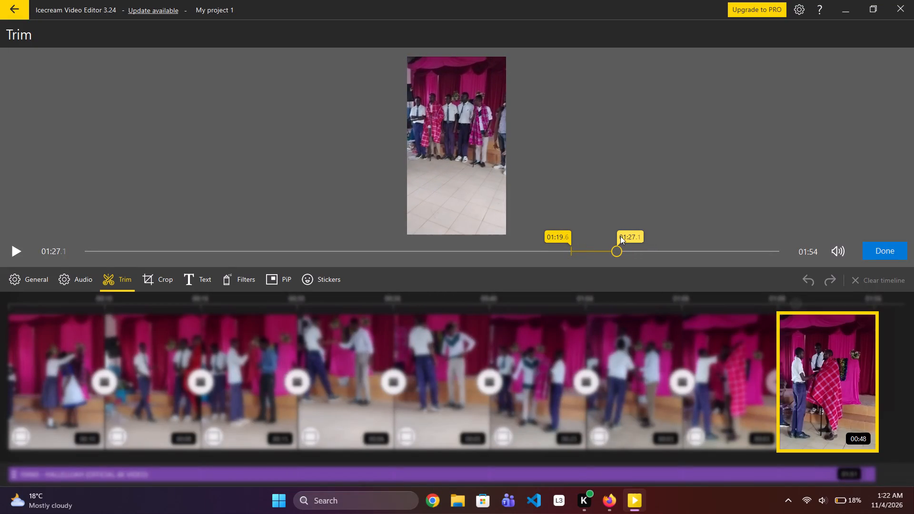
{"action": "left_click", "coordinate": [873, 250]}
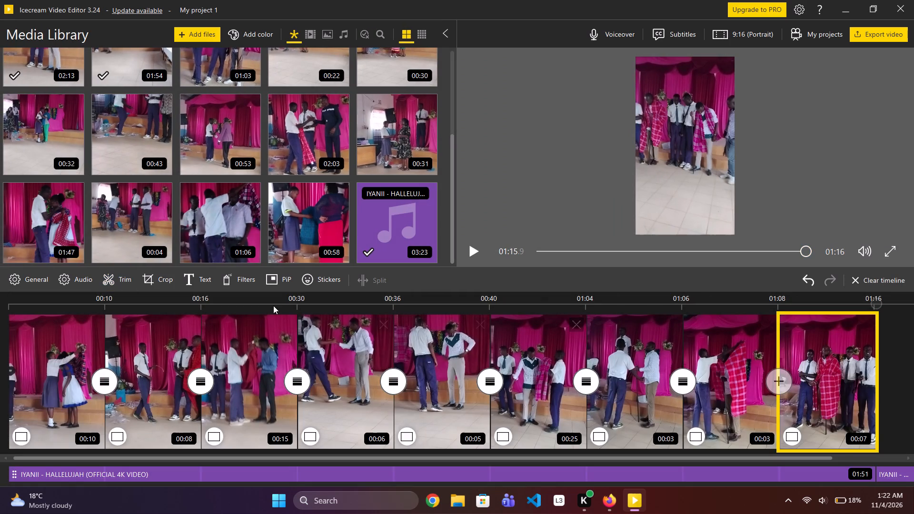
Play the edited video from the beginning of the timeline.
{"action": "left_click", "coordinate": [536, 252]}
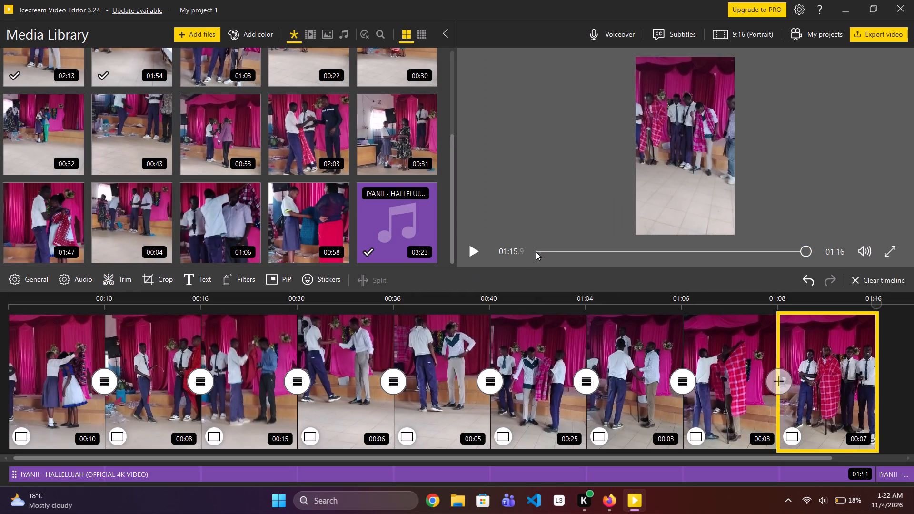
{"action": "left_click", "coordinate": [536, 252]}
{"action": "left_click", "coordinate": [541, 245]}
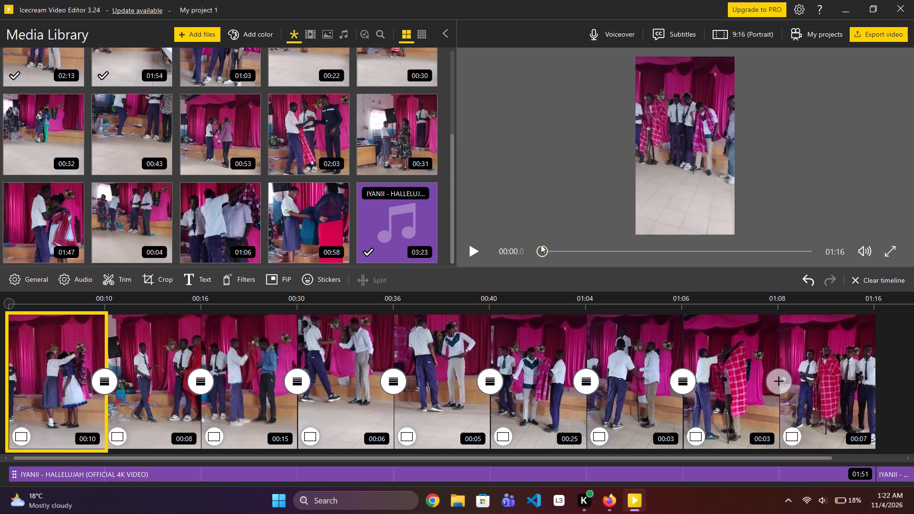
{"action": "key", "text": "space"}
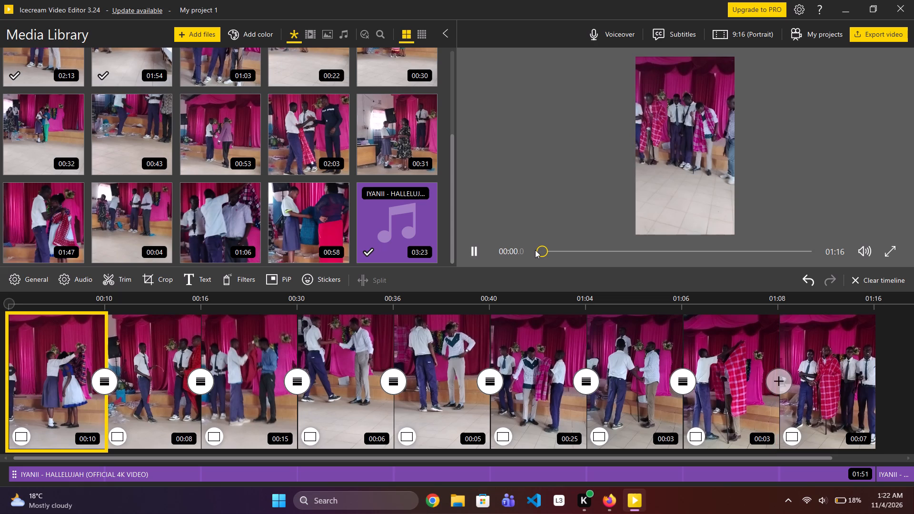
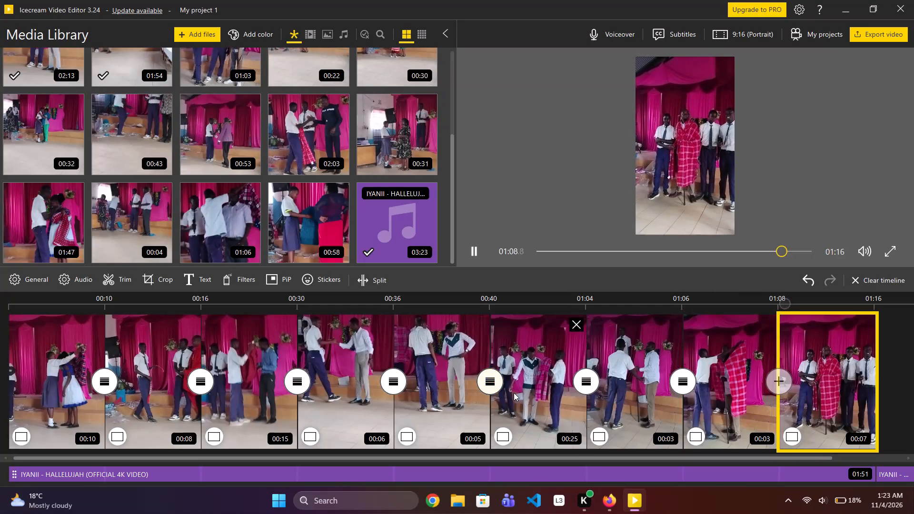
Extend the trim end of the 00:25 clip to 01:57.4 and apply the trim.
{"action": "left_click", "coordinate": [514, 393]}
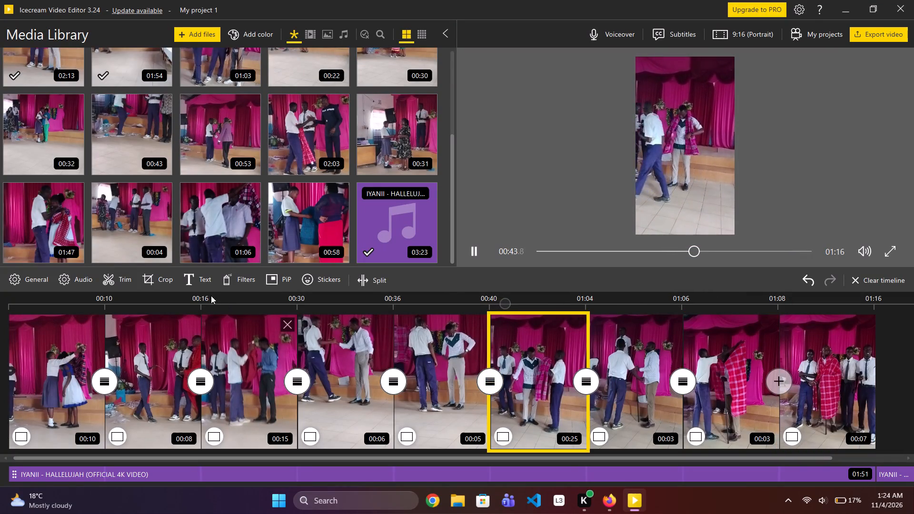
{"action": "left_click", "coordinate": [124, 276]}
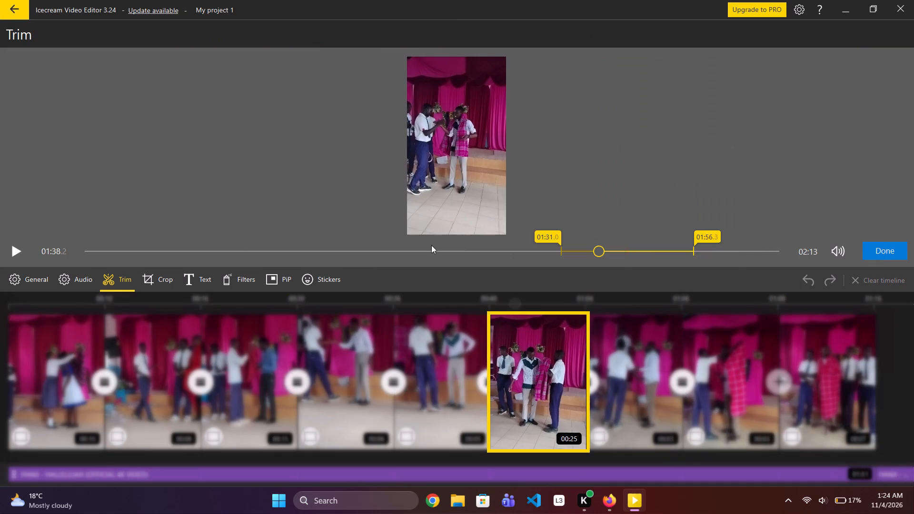
{"action": "left_click", "coordinate": [673, 246]}
{"action": "key", "text": "space"}
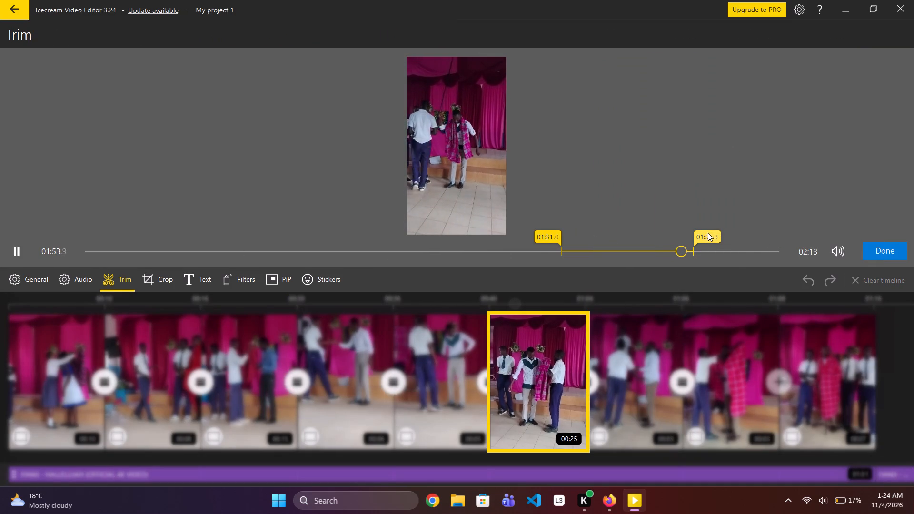
{"action": "left_click_drag", "start_coordinate": [707, 238], "coordinate": [710, 238]}
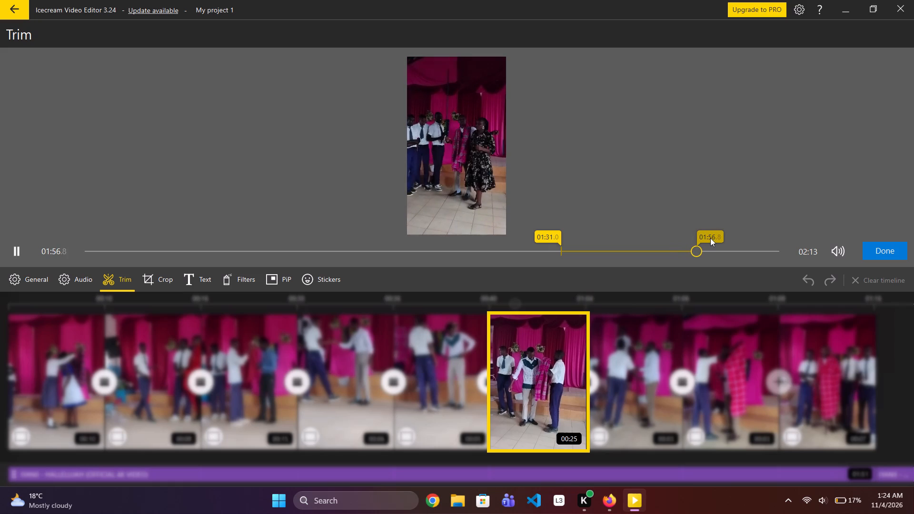
{"action": "left_click_drag", "start_coordinate": [710, 238], "coordinate": [713, 238]}
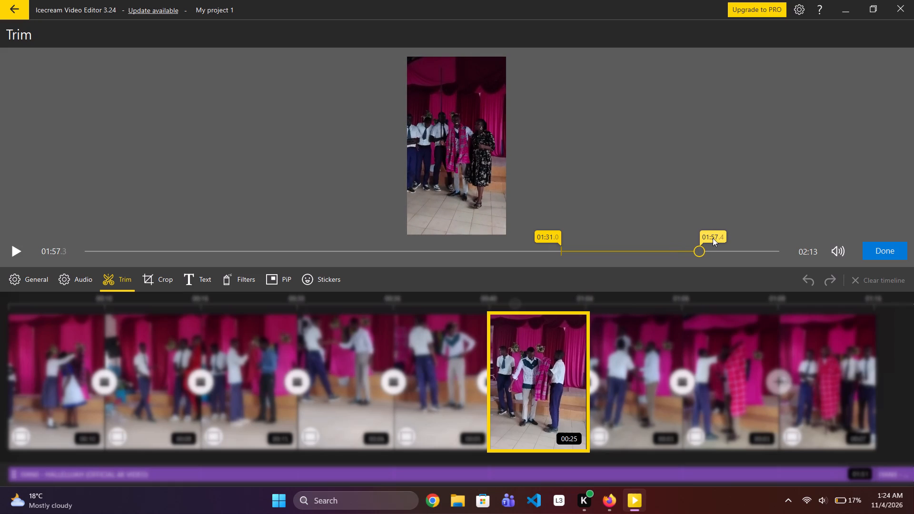
{"action": "left_click", "coordinate": [713, 238]}
{"action": "left_click", "coordinate": [878, 247]}
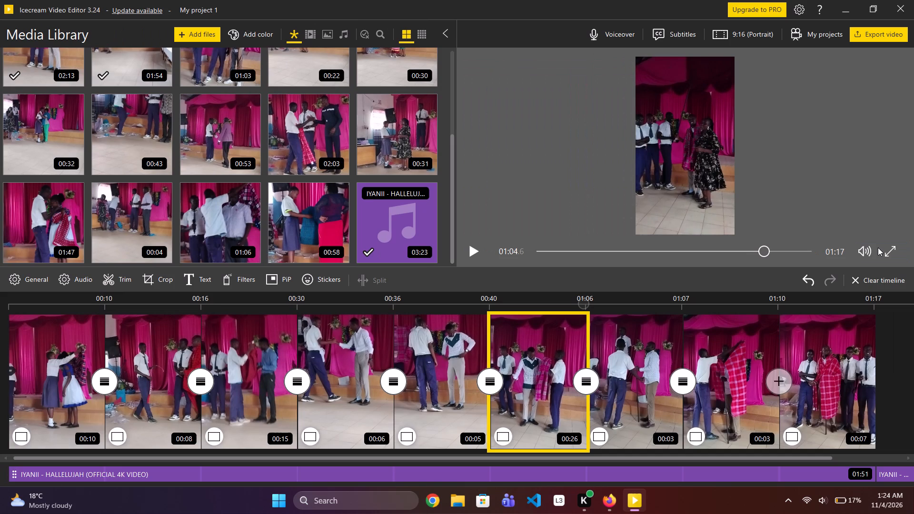
Play the edited video from the beginning of the timeline.
{"action": "left_click_drag", "start_coordinate": [763, 251], "coordinate": [527, 266]}
{"action": "key", "text": "space"}
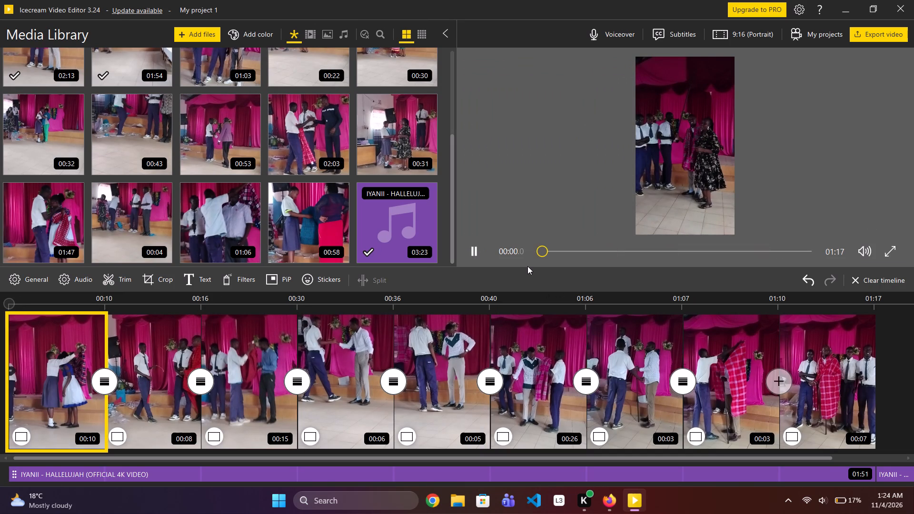
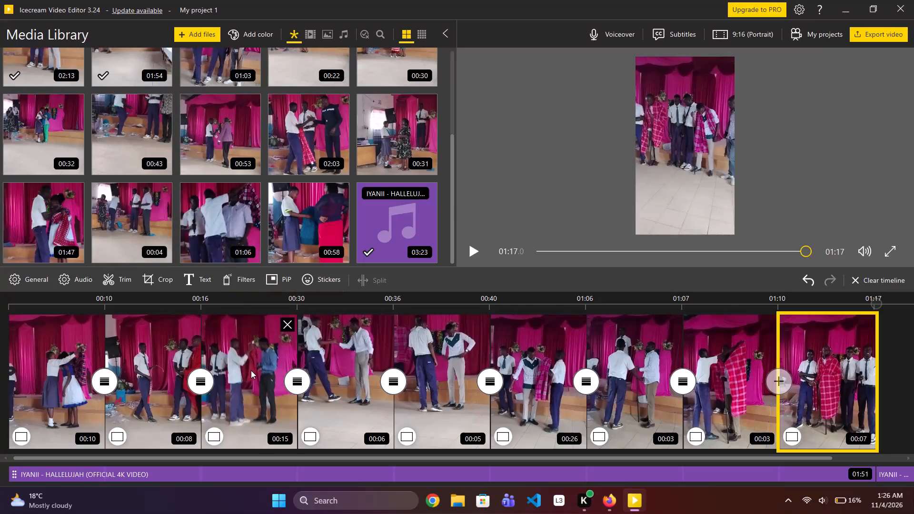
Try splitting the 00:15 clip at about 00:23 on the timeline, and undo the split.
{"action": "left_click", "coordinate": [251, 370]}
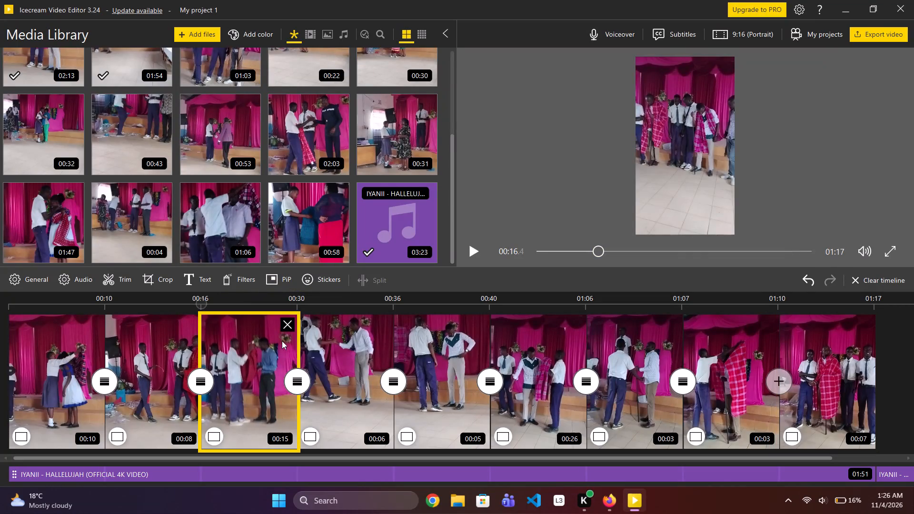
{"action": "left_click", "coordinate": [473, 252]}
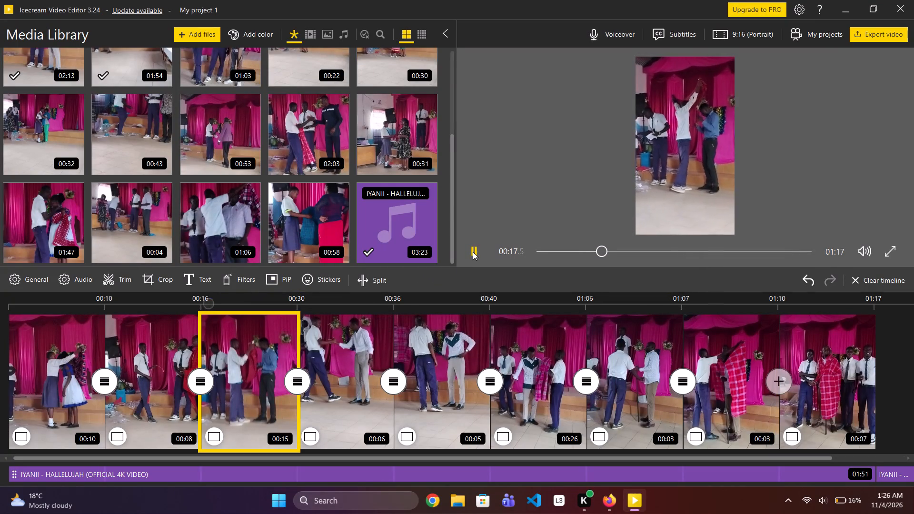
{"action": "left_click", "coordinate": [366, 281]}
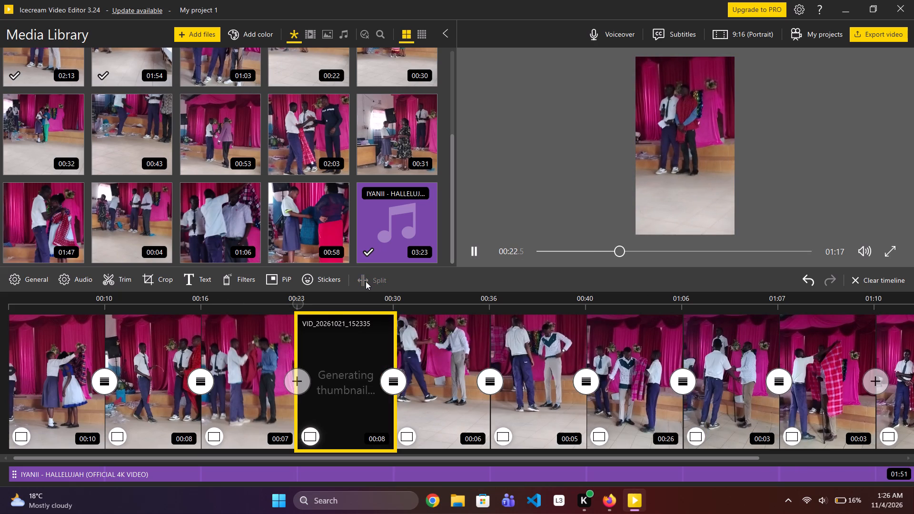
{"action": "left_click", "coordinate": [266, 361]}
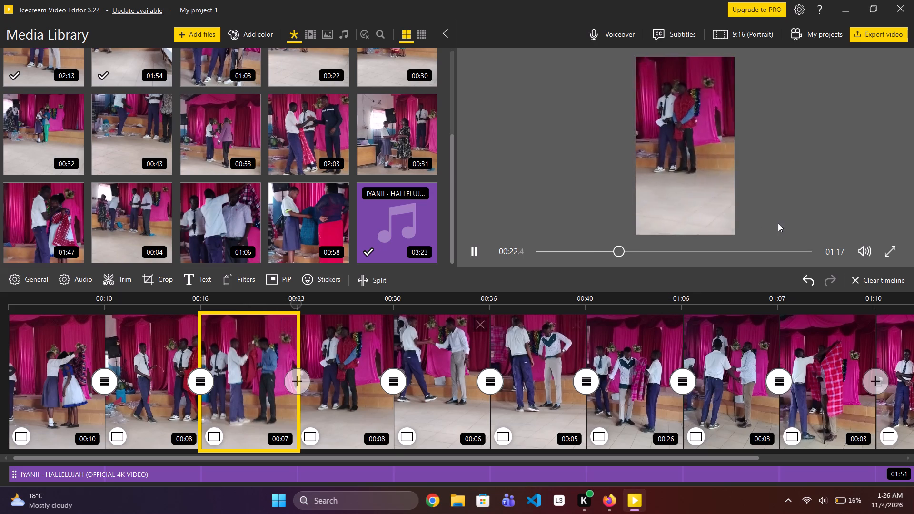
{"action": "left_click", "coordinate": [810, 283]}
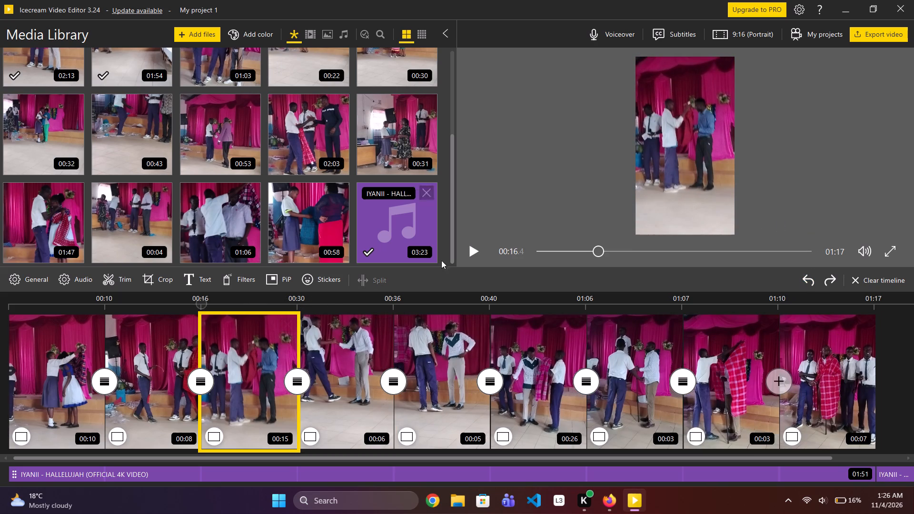
Play the 00:15 clip and split it at about 00:22 on the timeline.
{"action": "left_click", "coordinate": [471, 257]}
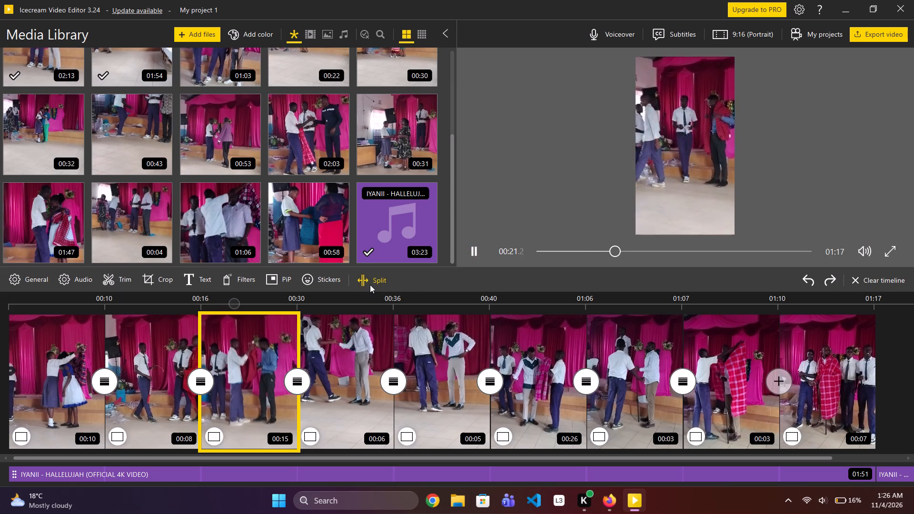
{"action": "left_click", "coordinate": [370, 285]}
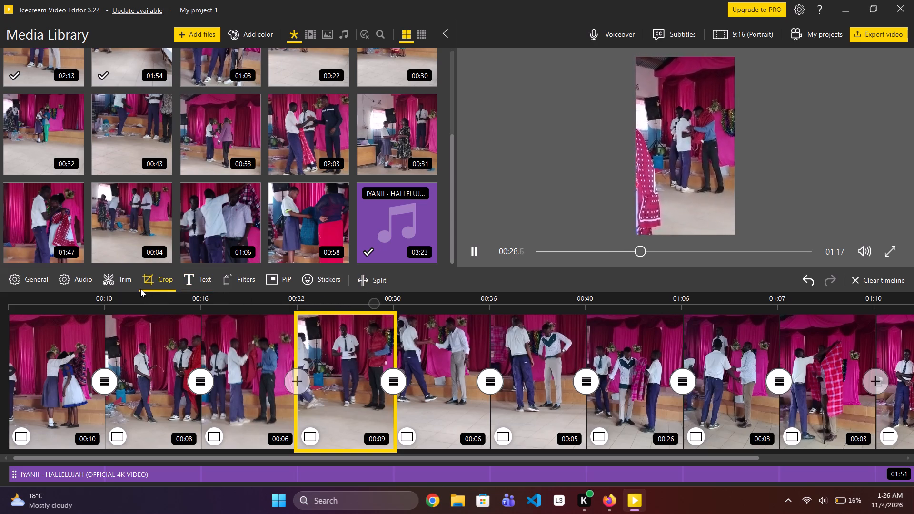
Set the trim start of the split-off 00:09 clip to 03:30.4 and apply the trim.
{"action": "left_click", "coordinate": [121, 282]}
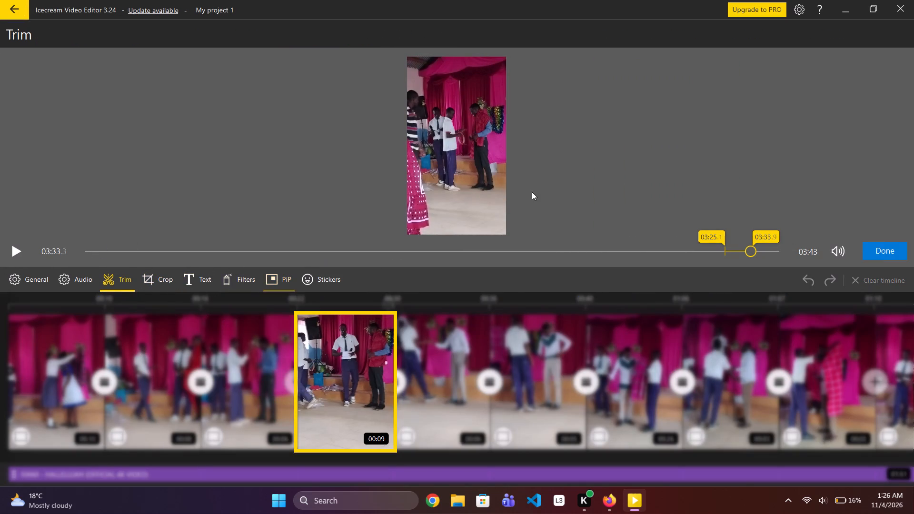
{"action": "left_click_drag", "start_coordinate": [715, 230], "coordinate": [716, 230]}
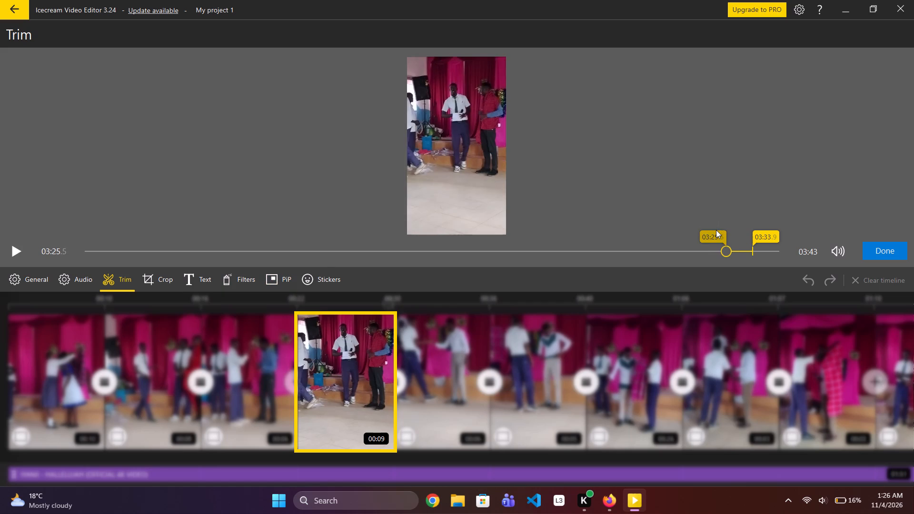
{"action": "left_click_drag", "start_coordinate": [716, 230], "coordinate": [723, 232]}
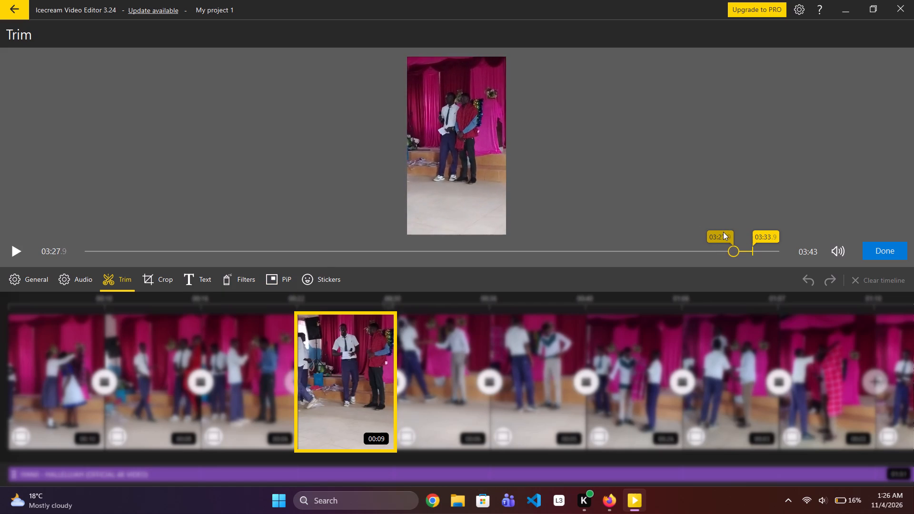
{"action": "left_click_drag", "start_coordinate": [723, 232], "coordinate": [731, 233]}
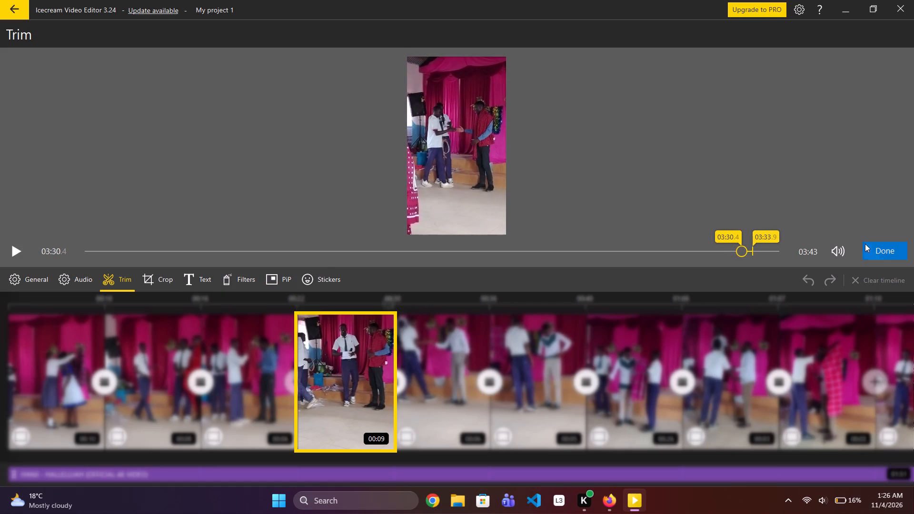
{"action": "left_click", "coordinate": [874, 252]}
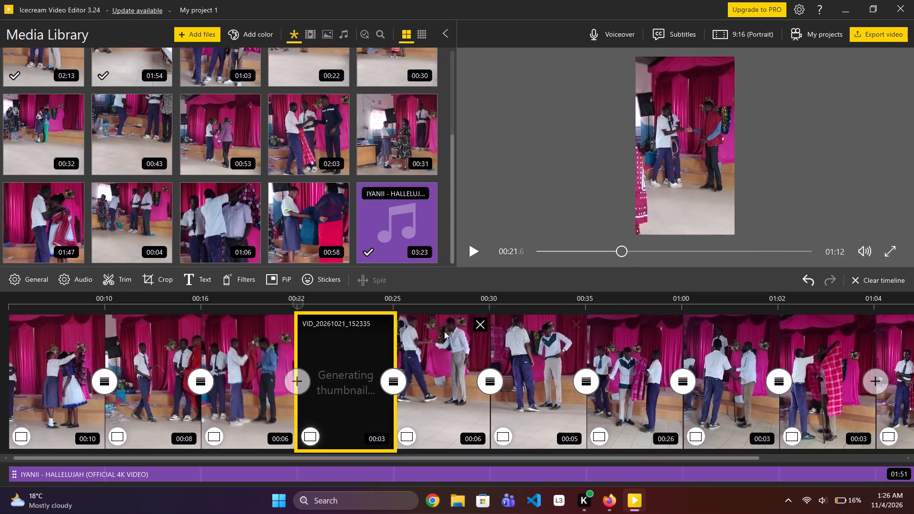
Add a Dissolve transition between the two parts of the split clip.
{"action": "left_click", "coordinate": [300, 376]}
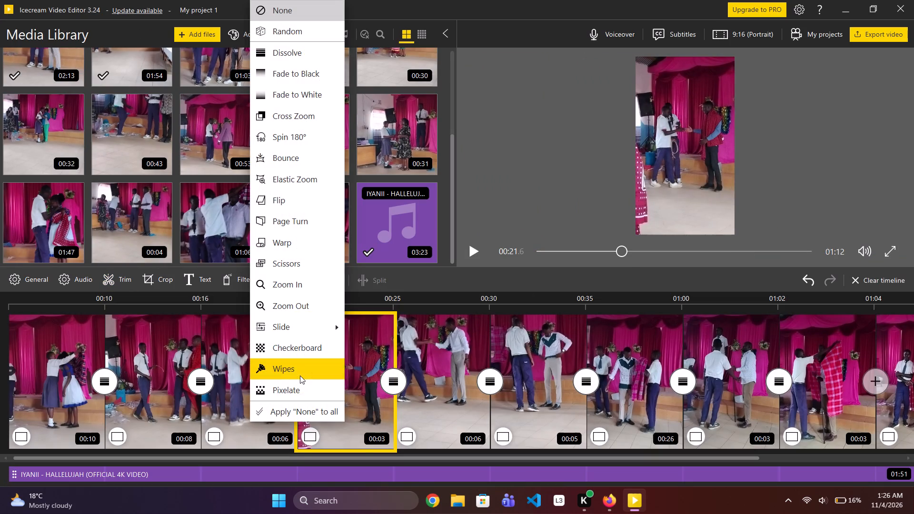
{"action": "left_click", "coordinate": [290, 53]}
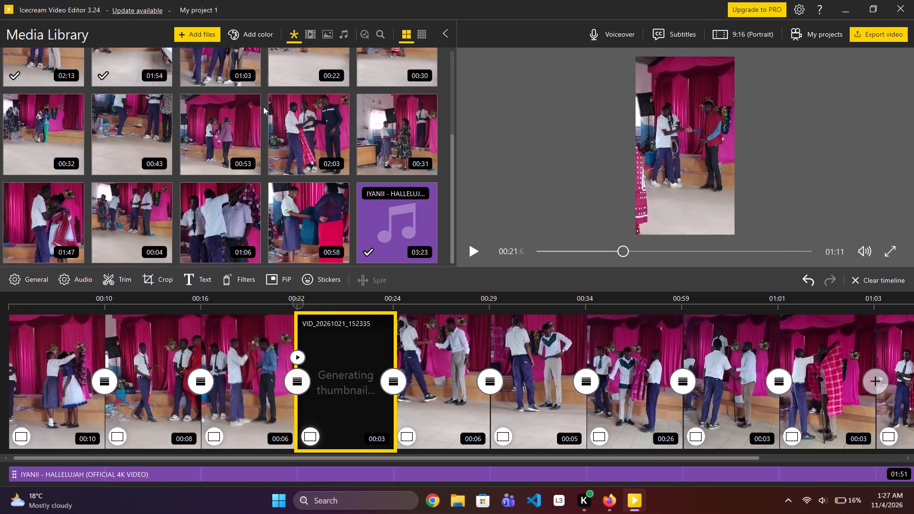
Play the timeline from the second clip to review the split clips and their transition.
{"action": "left_click", "coordinate": [233, 339]}
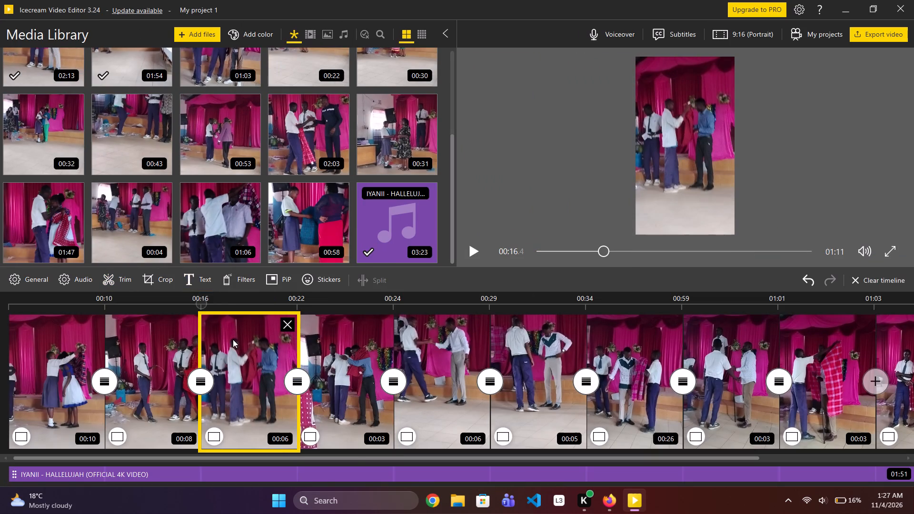
{"action": "left_click", "coordinate": [161, 326]}
{"action": "key", "text": "space"}
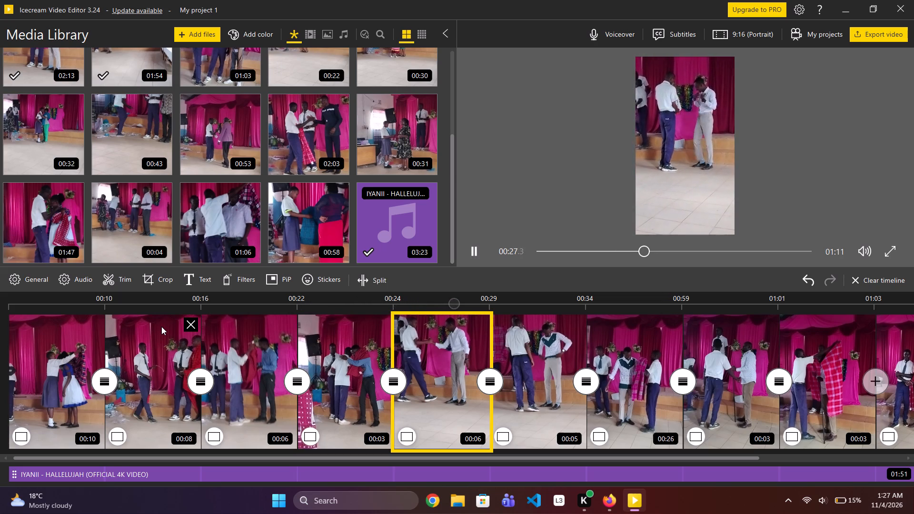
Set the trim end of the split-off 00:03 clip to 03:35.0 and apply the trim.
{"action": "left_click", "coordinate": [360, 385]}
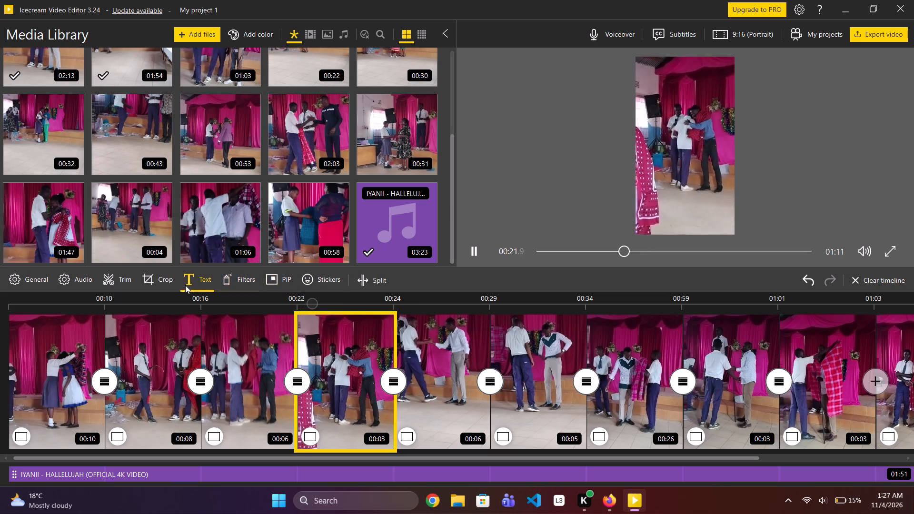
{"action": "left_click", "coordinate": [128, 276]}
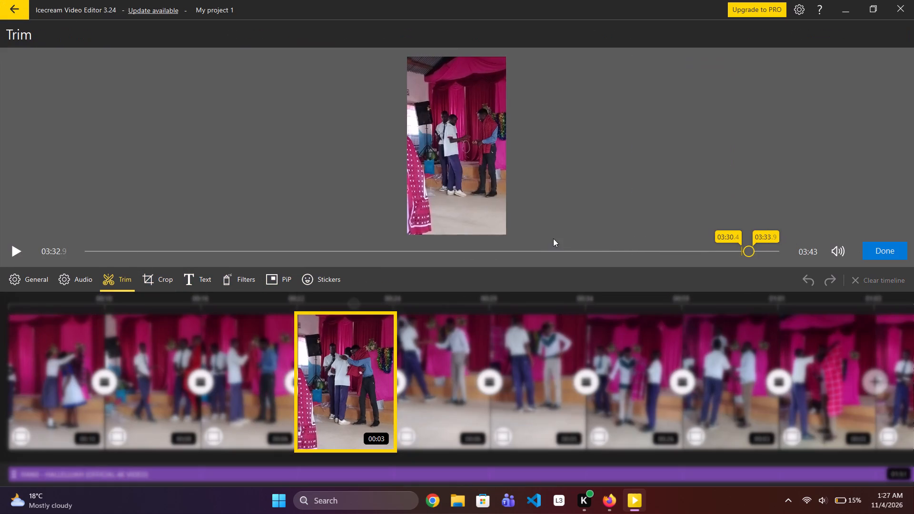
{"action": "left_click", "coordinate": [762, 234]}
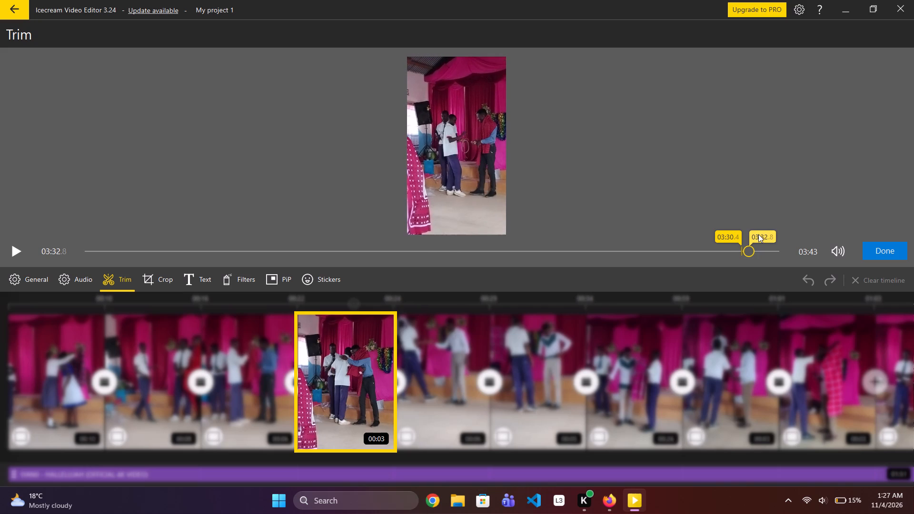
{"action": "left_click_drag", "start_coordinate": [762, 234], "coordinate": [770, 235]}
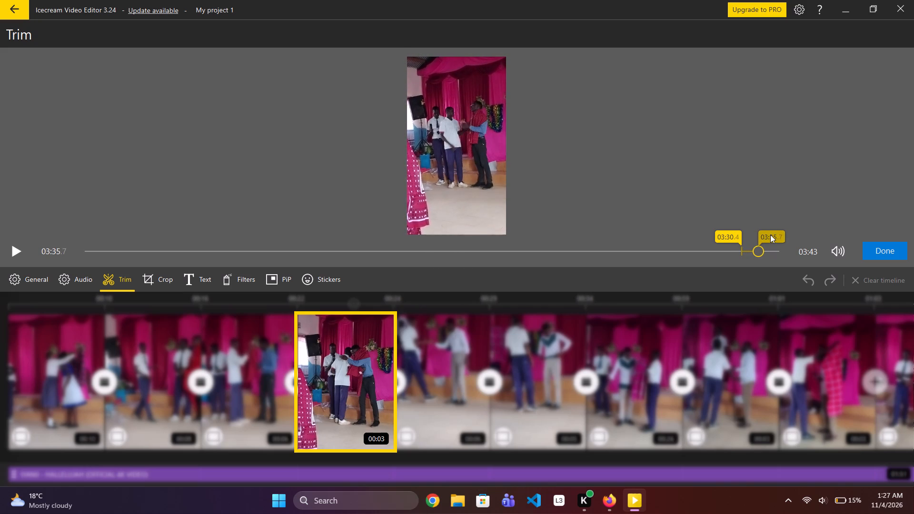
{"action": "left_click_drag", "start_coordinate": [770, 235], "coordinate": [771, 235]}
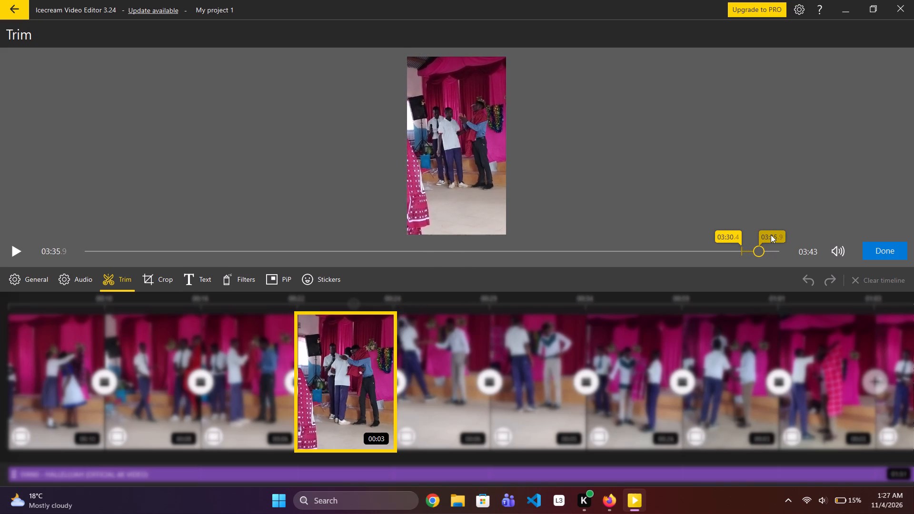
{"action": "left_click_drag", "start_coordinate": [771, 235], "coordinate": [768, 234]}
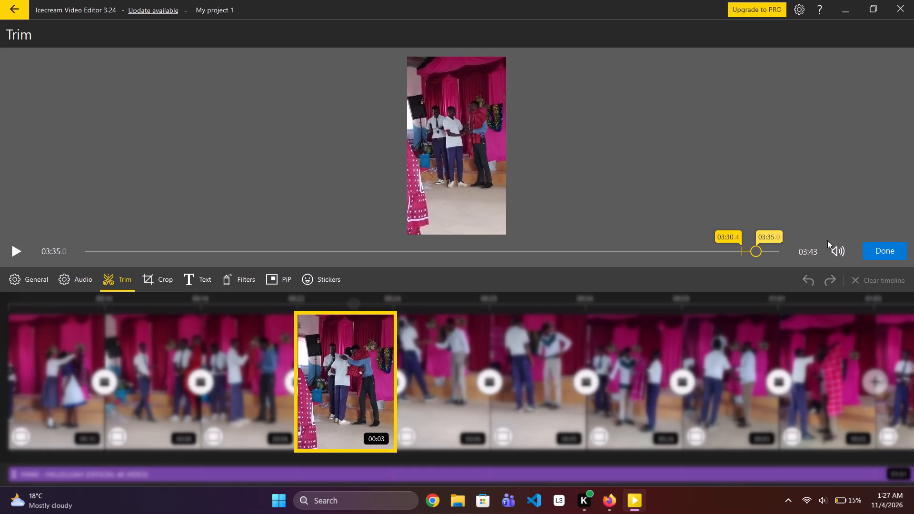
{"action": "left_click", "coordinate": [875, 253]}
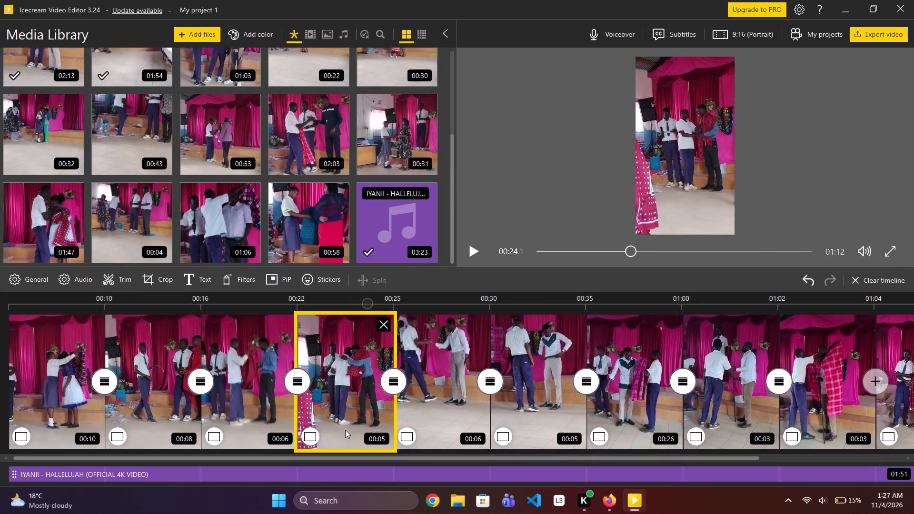
Play the timeline from the 00:06 clip before the retrimmed 00:05 clip to review the cut.
{"action": "left_click", "coordinate": [244, 389]}
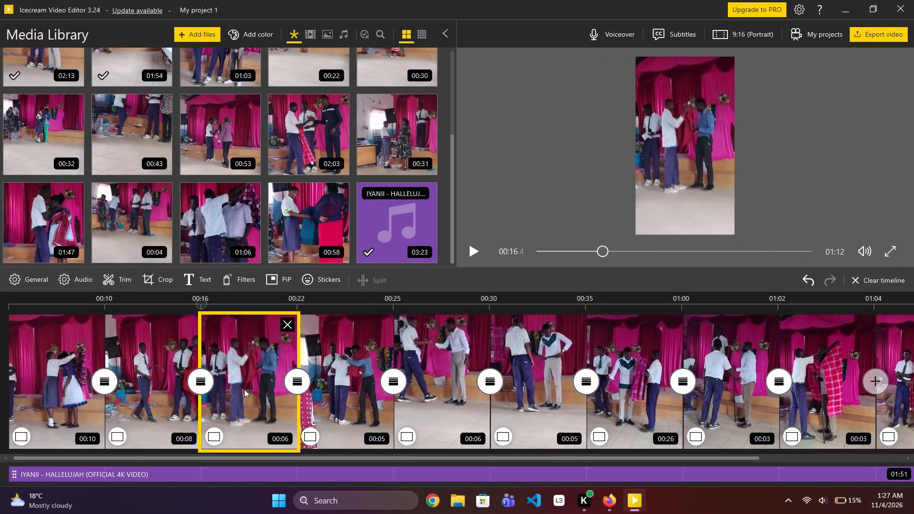
{"action": "key", "text": "space"}
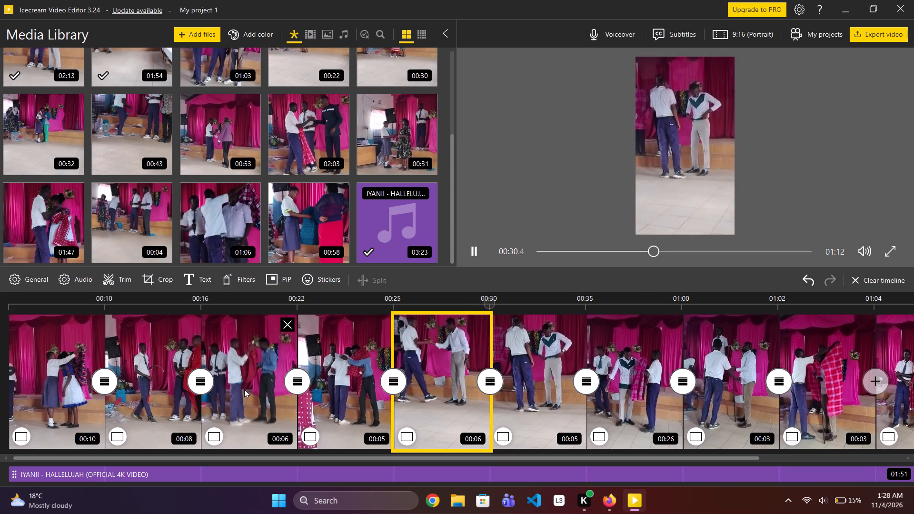
Preview the split-off 00:05 clip, set its trim end to 03:33.7, and apply the trim.
{"action": "left_click", "coordinate": [363, 388]}
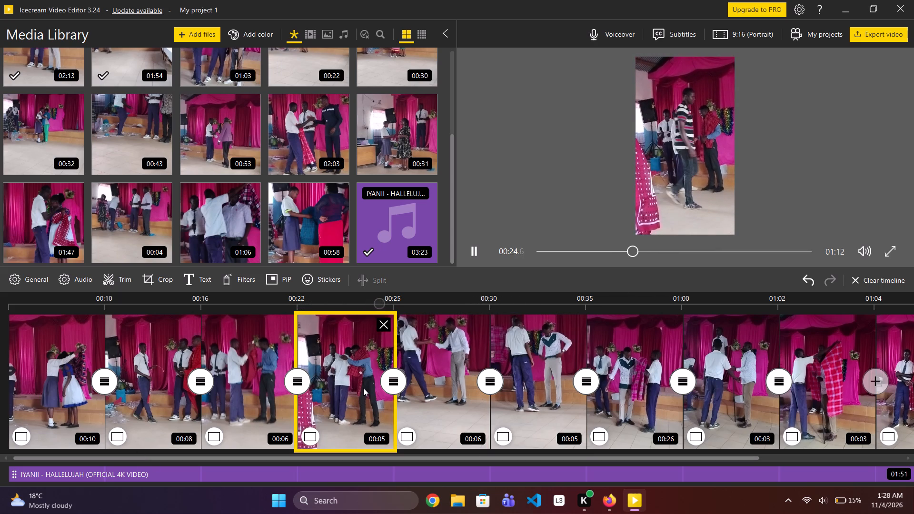
{"action": "left_click", "coordinate": [339, 388]}
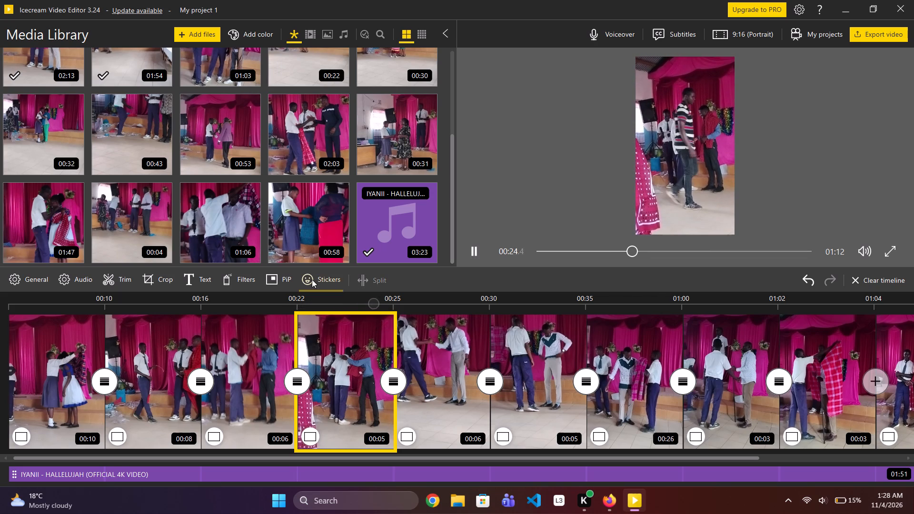
{"action": "left_click", "coordinate": [307, 351]}
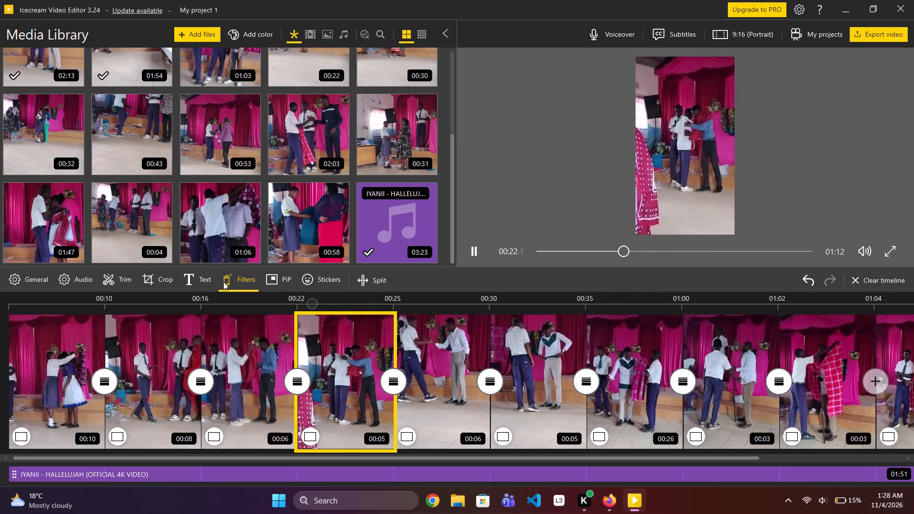
{"action": "left_click", "coordinate": [121, 279]}
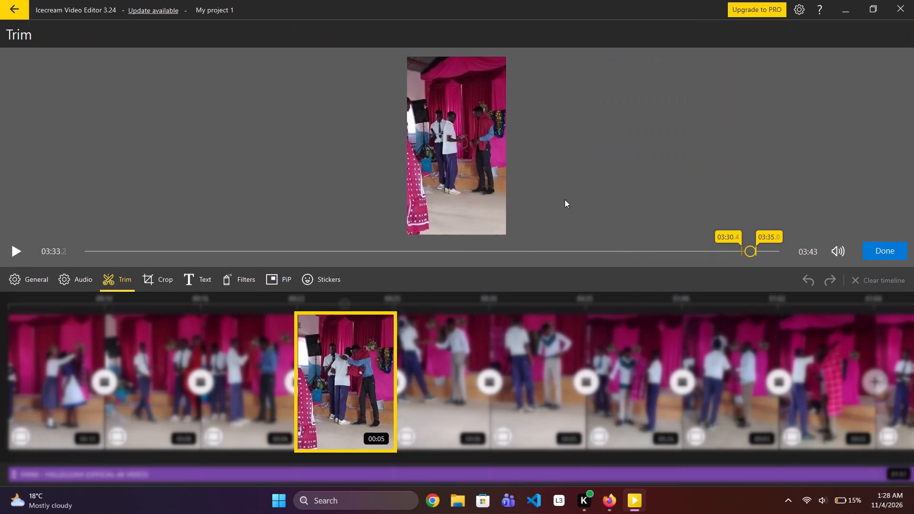
{"action": "left_click", "coordinate": [765, 235]}
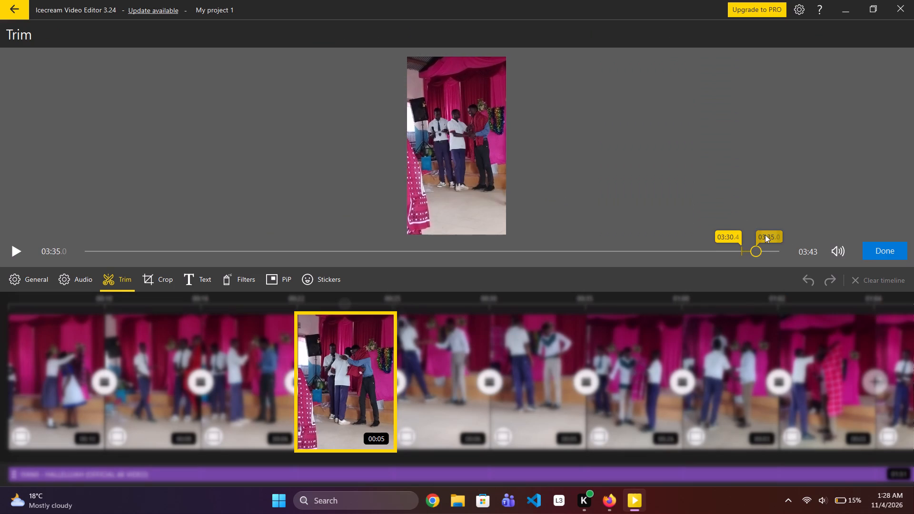
{"action": "key", "text": "space"}
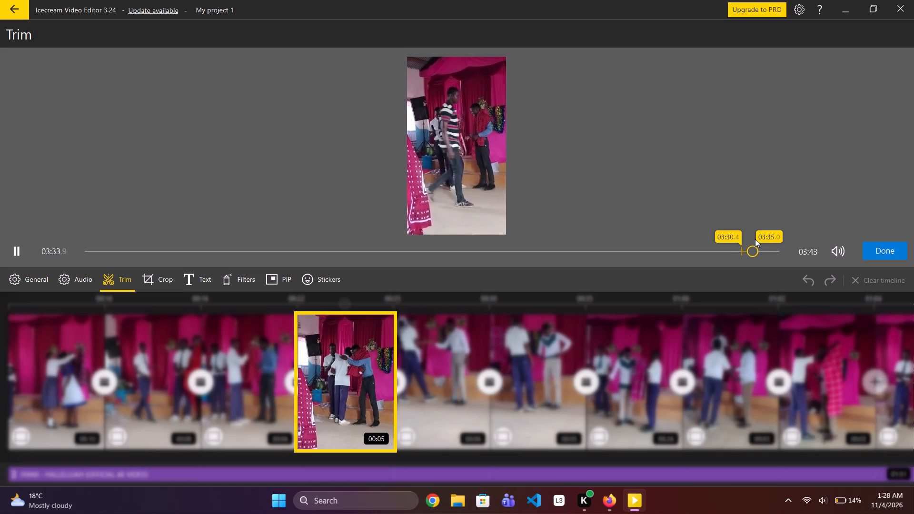
{"action": "left_click", "coordinate": [763, 241]}
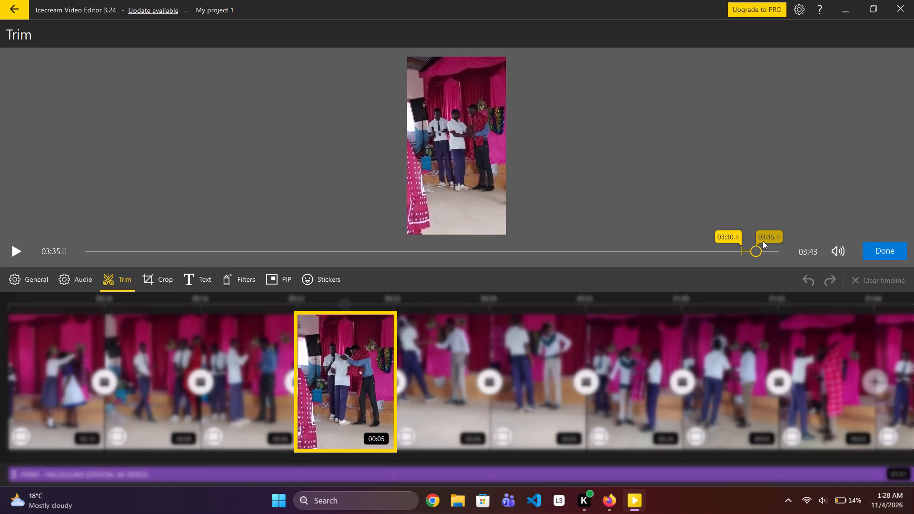
{"action": "key", "text": "space"}
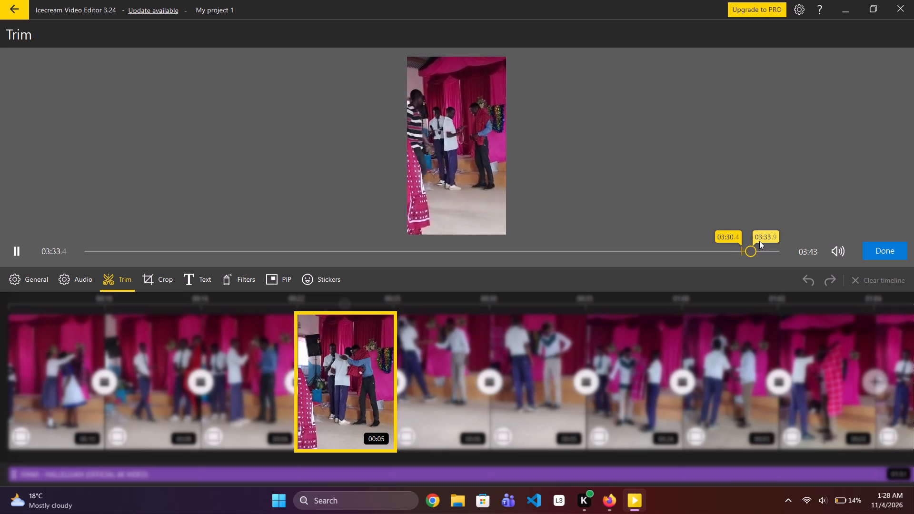
{"action": "left_click", "coordinate": [759, 241]}
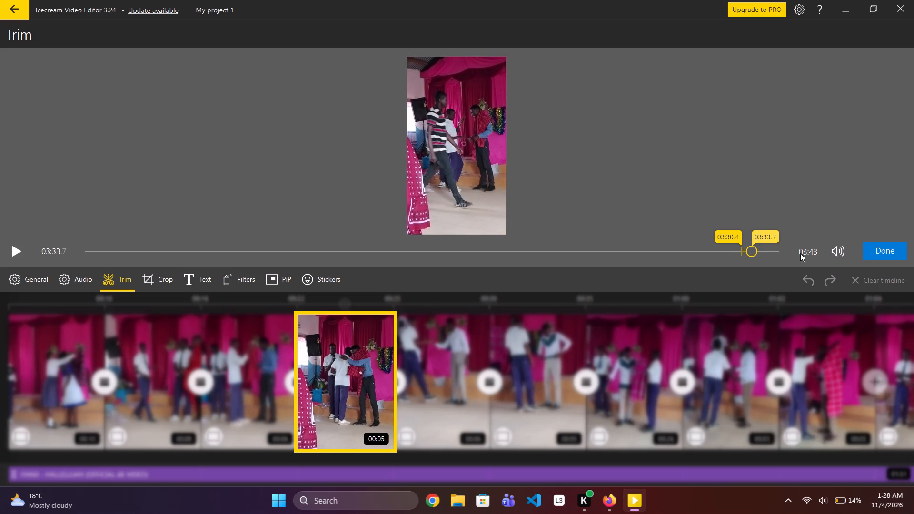
{"action": "left_click", "coordinate": [883, 252]}
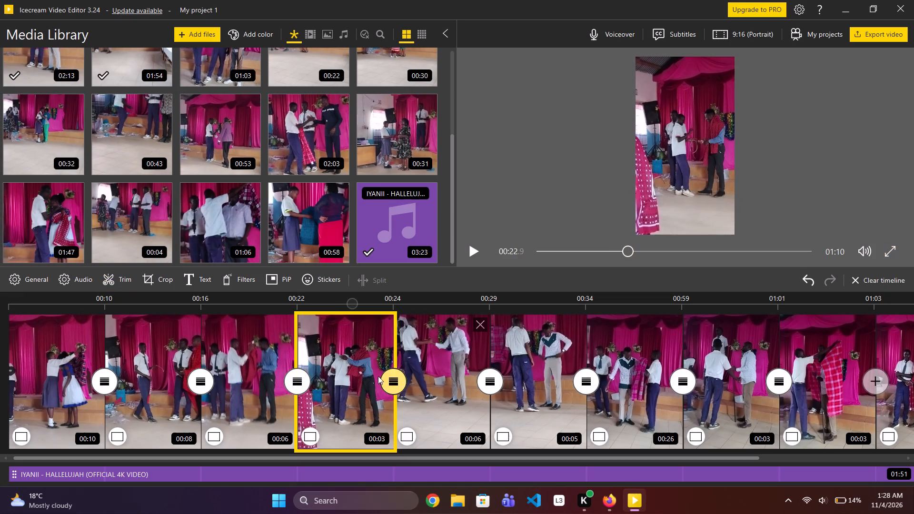
Replay the retrimmed 00:03 clip and its transition into the following clip.
{"action": "left_click", "coordinate": [338, 384]}
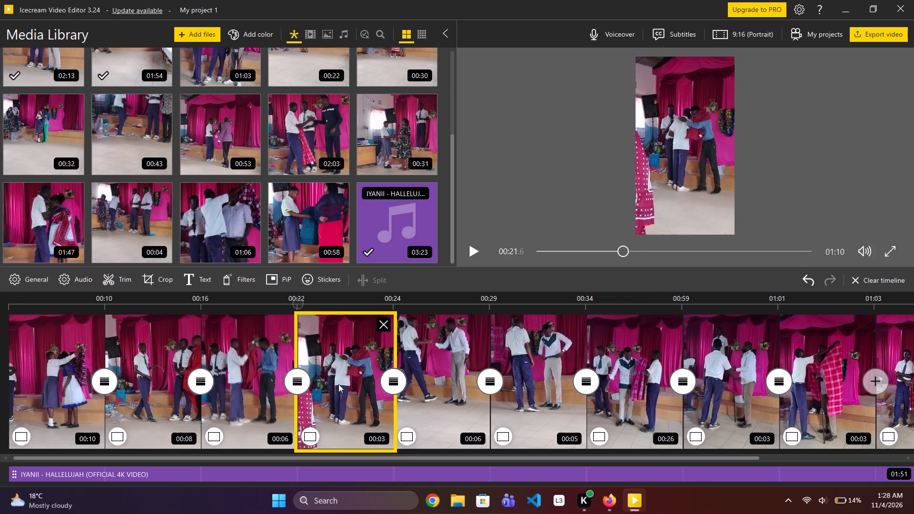
{"action": "key", "text": "space"}
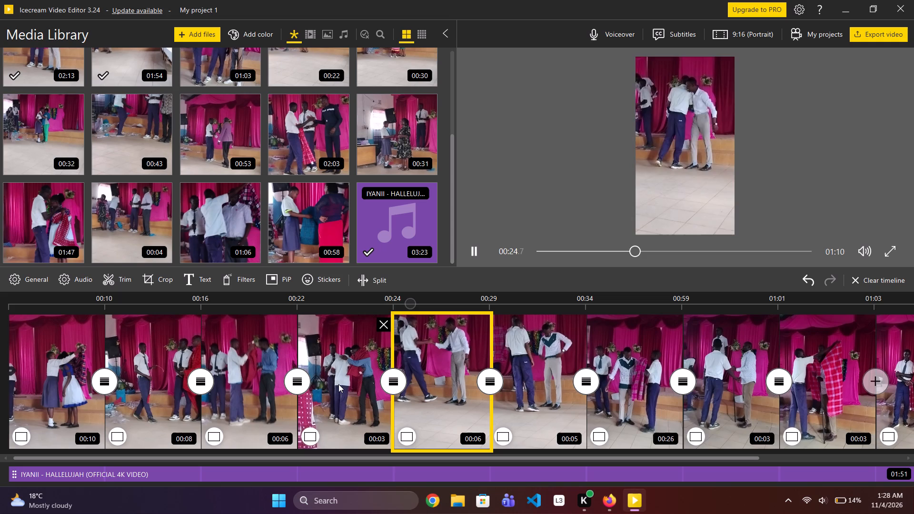
{"action": "left_click", "coordinate": [335, 371]}
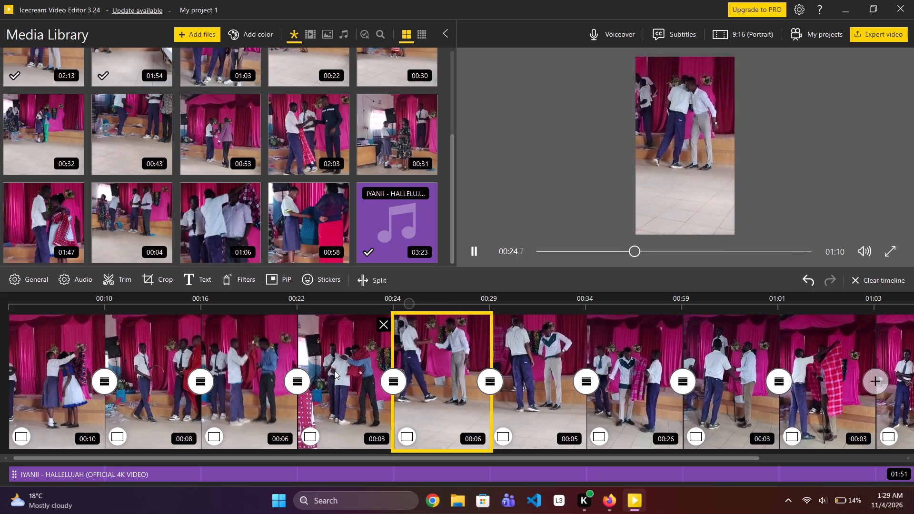
{"action": "left_click", "coordinate": [342, 361]}
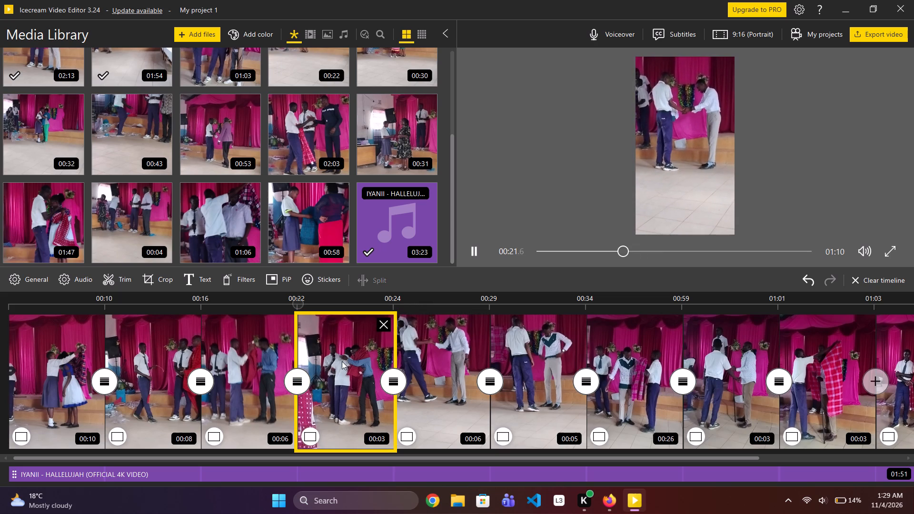
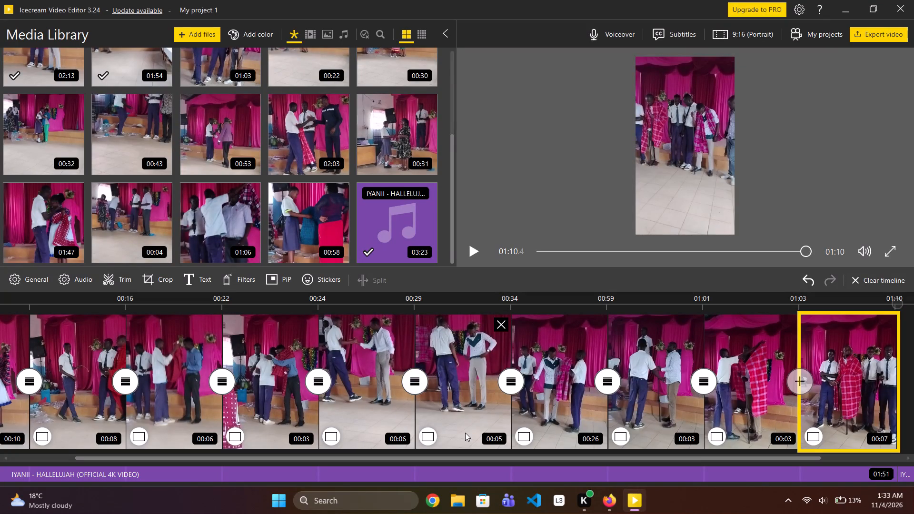
Play the edited timeline from the beginning to review the clips and transitions with system volume at 2, and return to 00:00.
{"action": "left_click", "coordinate": [472, 253]}
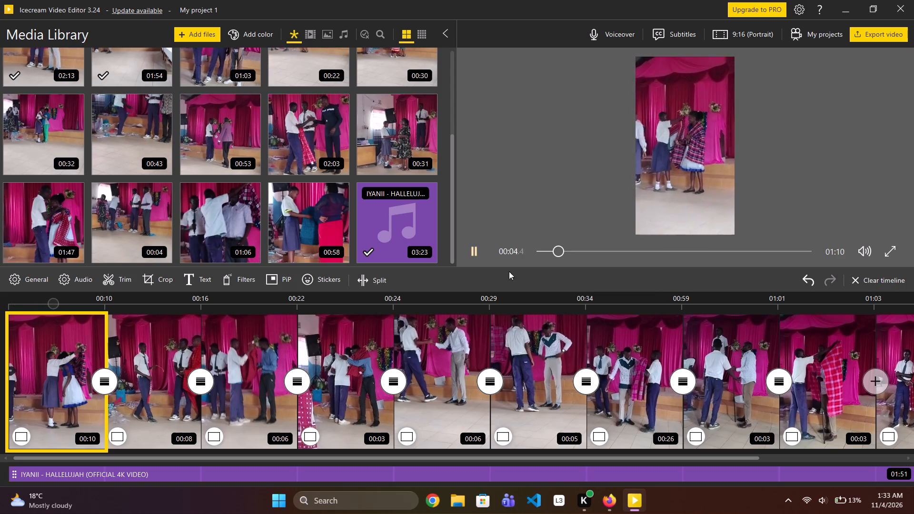
{"action": "key", "text": "space"}
{"action": "key", "text": "space"}
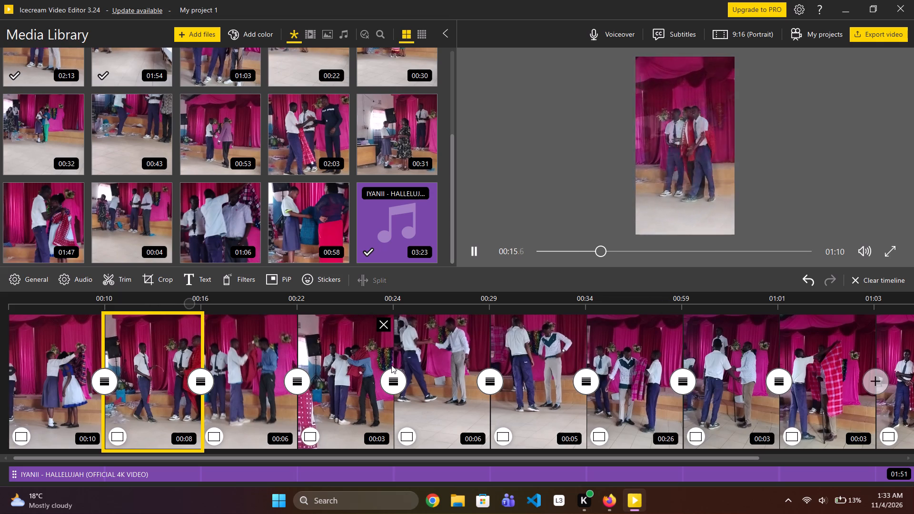
{"action": "key", "text": "F9"}
{"action": "key", "text": "F9"}
{"action": "key", "text": "F9"}
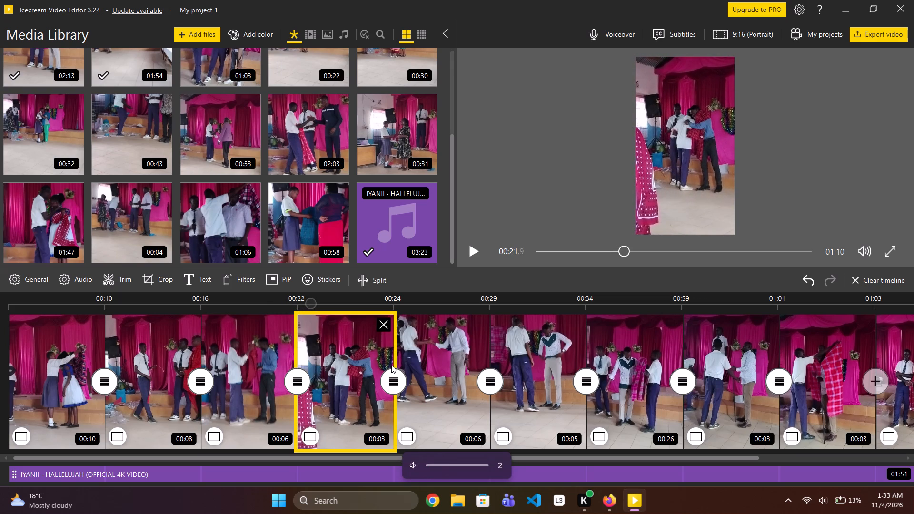
{"action": "key", "text": "space"}
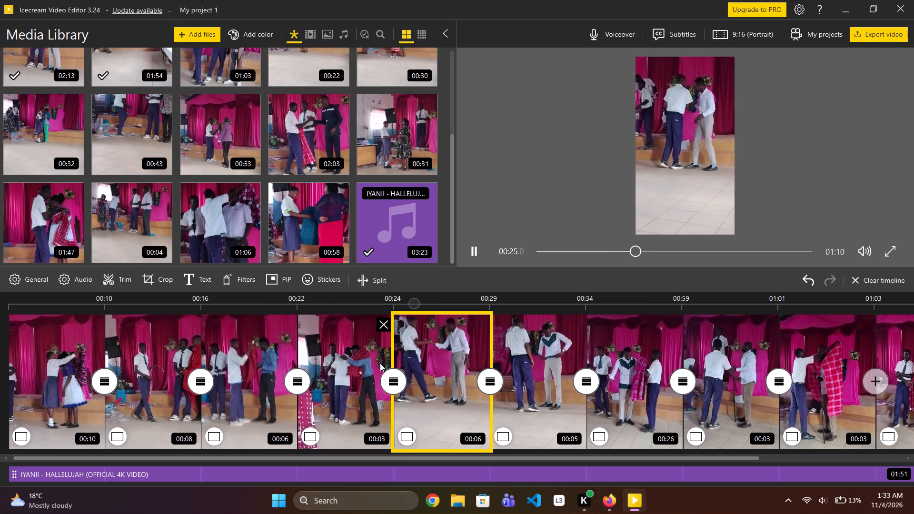
{"action": "left_click_drag", "start_coordinate": [639, 257], "coordinate": [512, 268]}
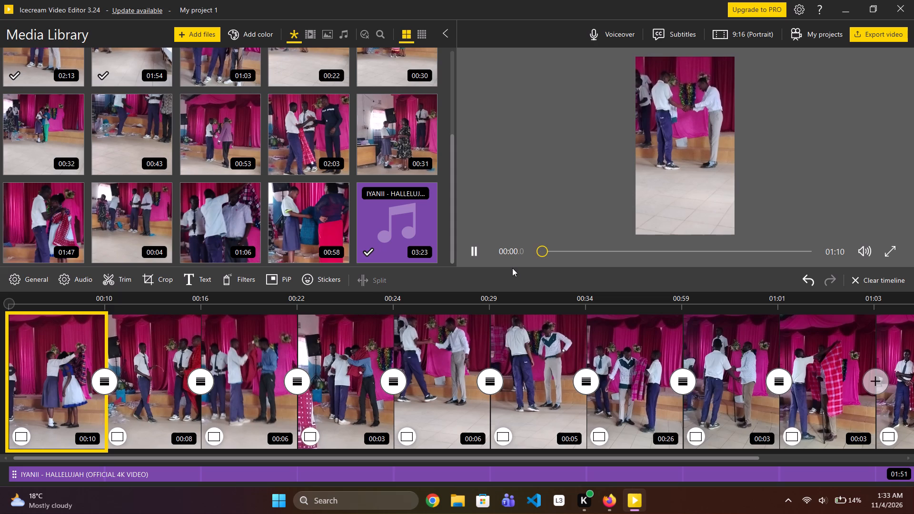
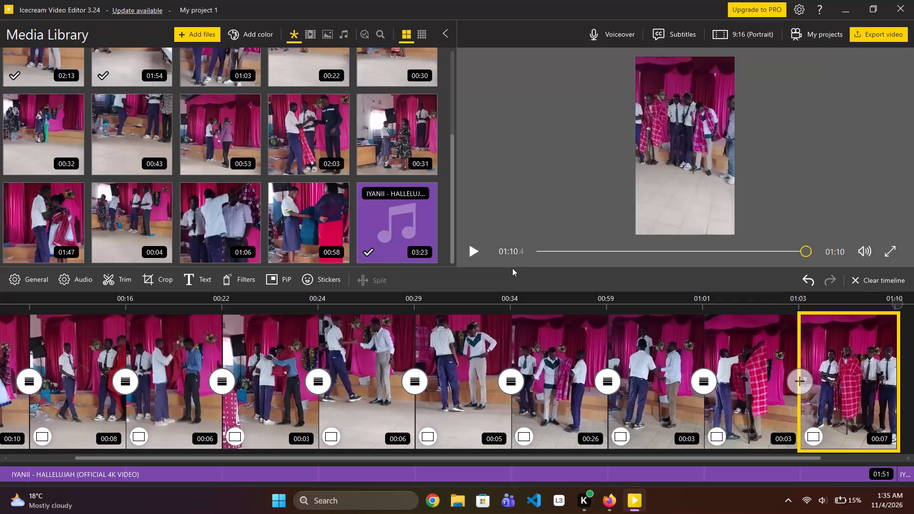
Replay the edited timeline from the beginning to review the clips, transitions and music.
{"action": "key", "text": "space"}
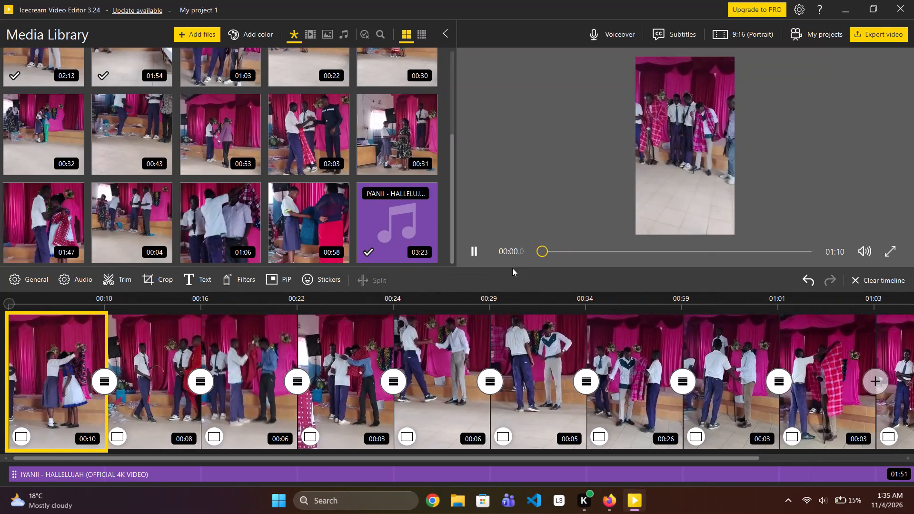
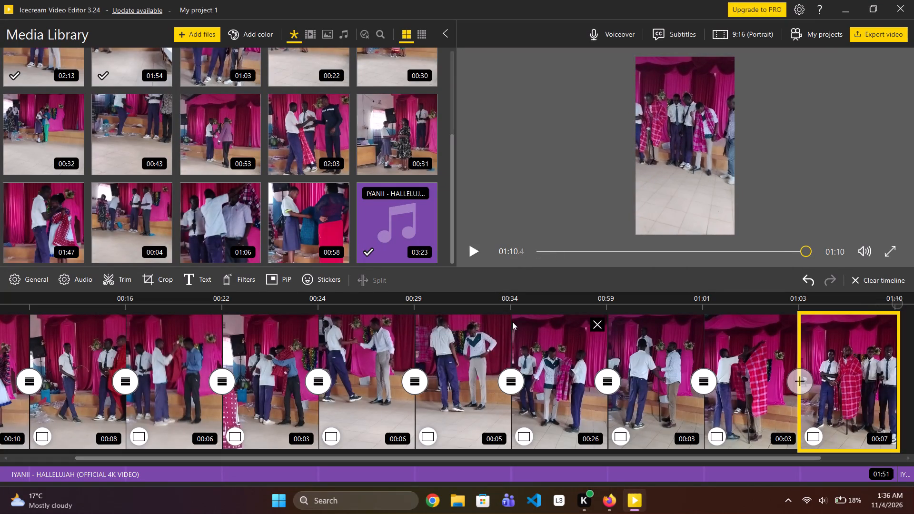
Extend the last timeline clip by moving its trim end point to 01:29.9, and apply the trim.
{"action": "left_click", "coordinate": [124, 281]}
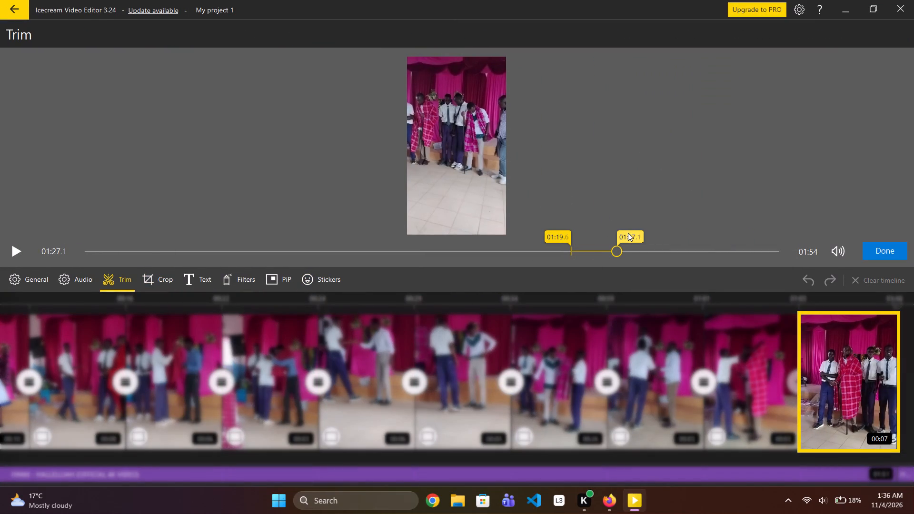
{"action": "left_click_drag", "start_coordinate": [628, 233], "coordinate": [635, 233]}
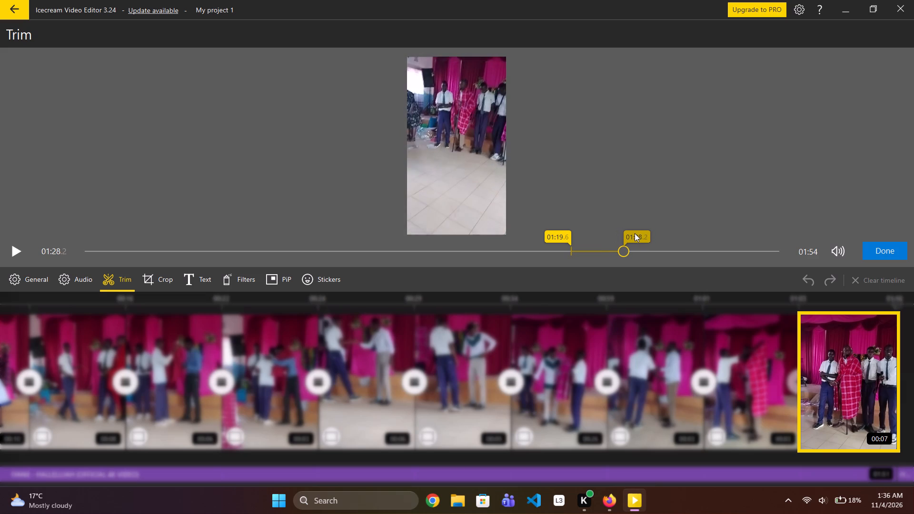
{"action": "left_click_drag", "start_coordinate": [635, 233], "coordinate": [640, 233]}
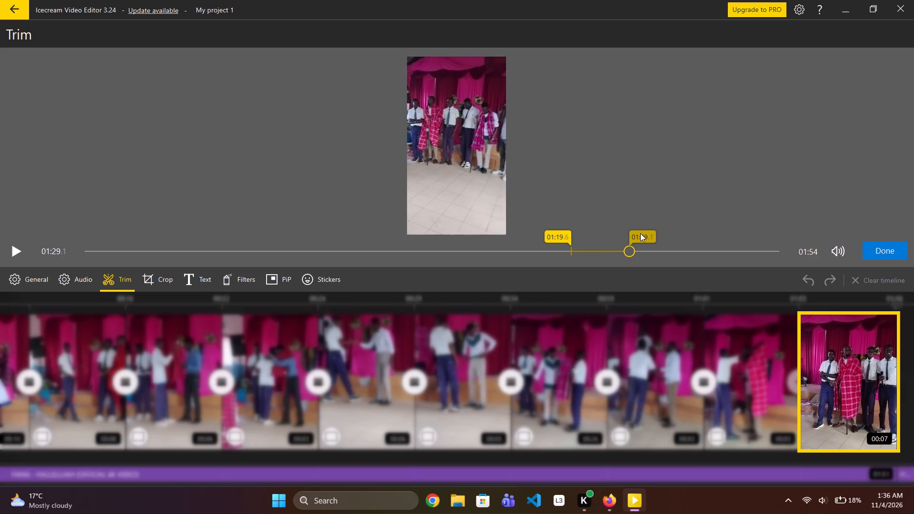
{"action": "left_click_drag", "start_coordinate": [640, 233], "coordinate": [645, 233]}
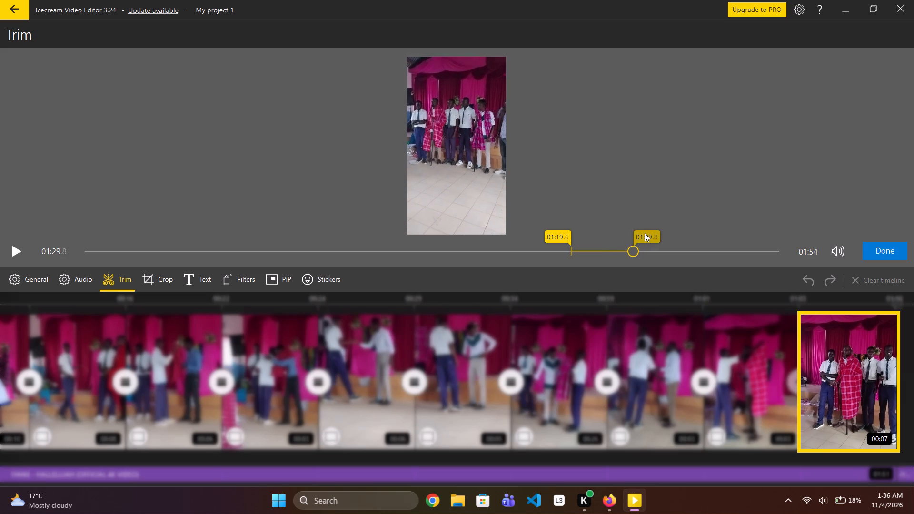
{"action": "left_click_drag", "start_coordinate": [645, 233], "coordinate": [646, 233]}
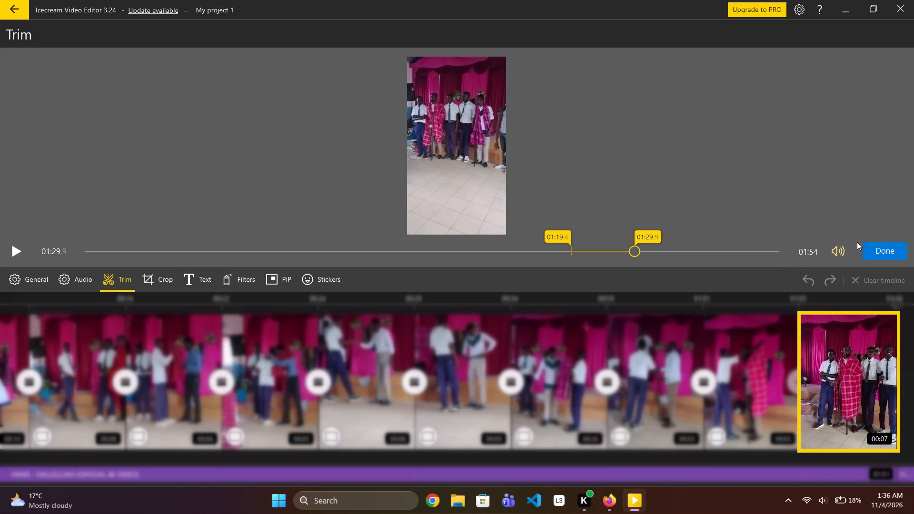
{"action": "left_click", "coordinate": [878, 249]}
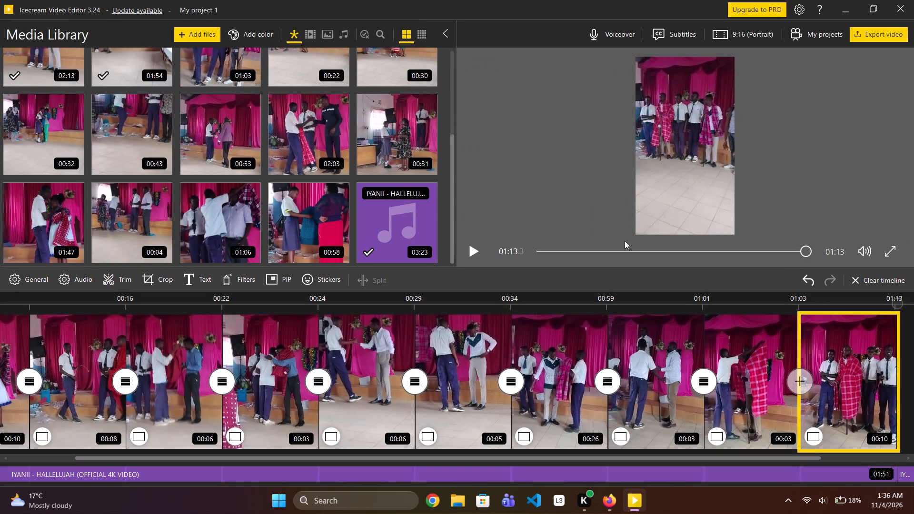
Replay the timeline from the beginning to review the edit with the extended last clip.
{"action": "key", "text": "space"}
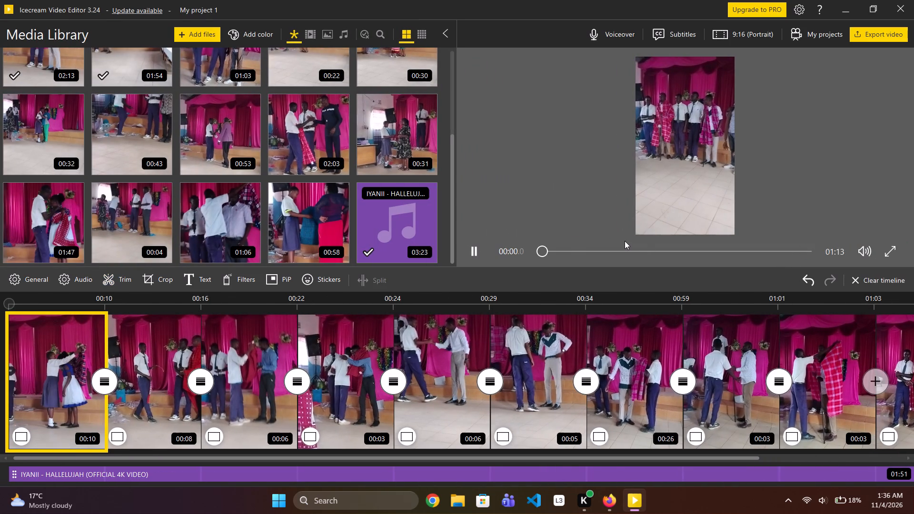
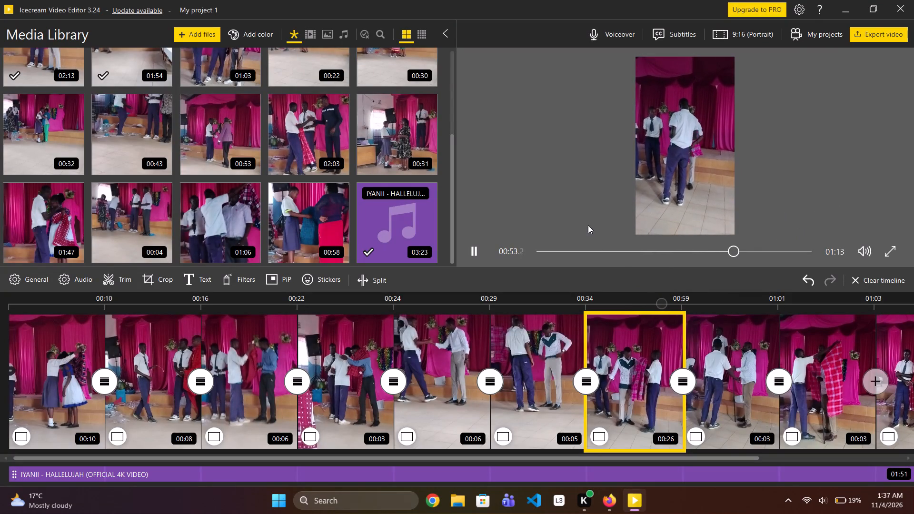
Review the edited sequence again by replaying it from an early point, and restart the playback from the beginning.
{"action": "left_click", "coordinate": [576, 254]}
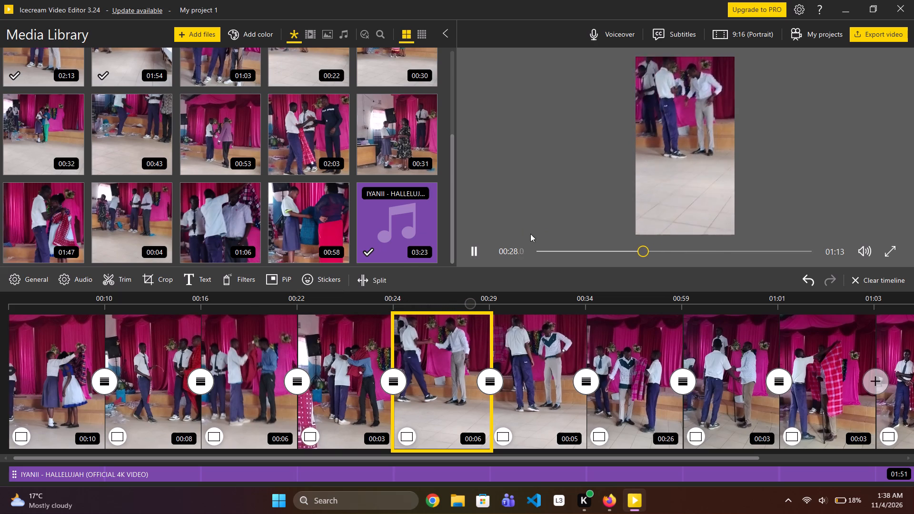
{"action": "left_click", "coordinate": [538, 250]}
{"action": "left_click_drag", "start_coordinate": [538, 250], "coordinate": [515, 257]}
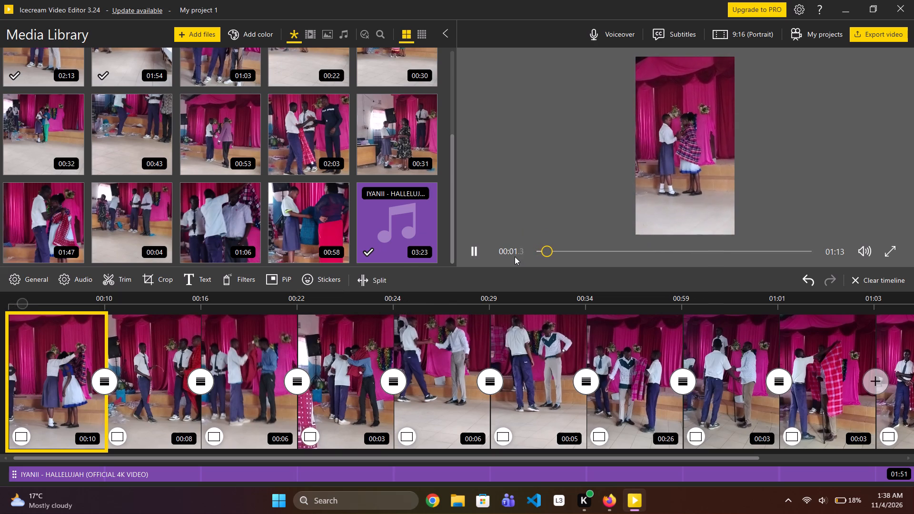